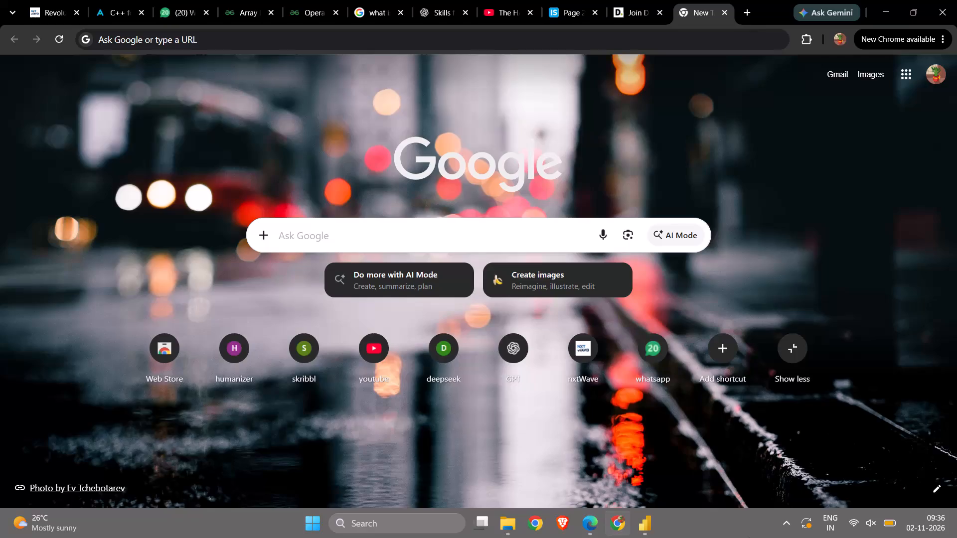
Switch to the onlinestore report in Power BI Desktop and clear the selection of the Count of Order ID visual.
left_click(642, 520)
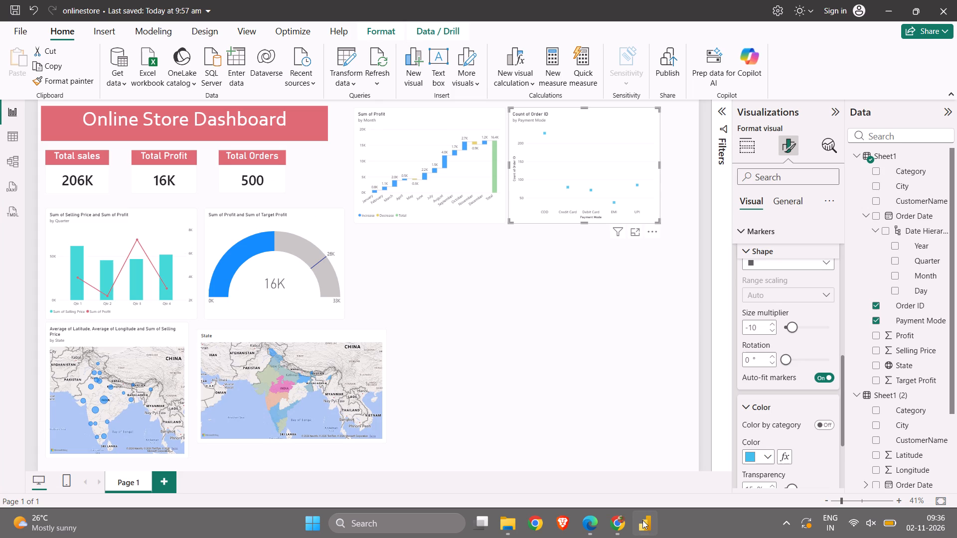
left_click(563, 285)
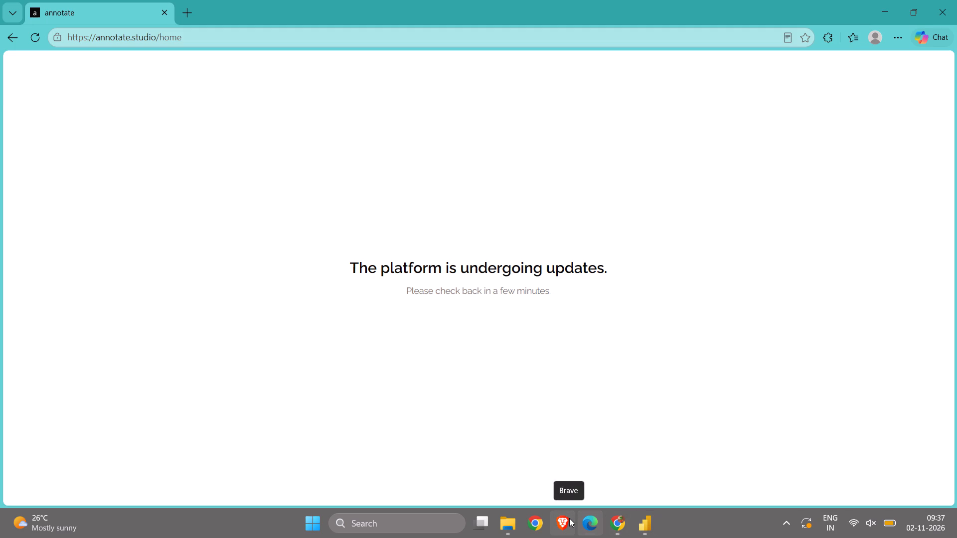
Search Windows for "kuro" and launch the Kuro app.
left_click(369, 528)
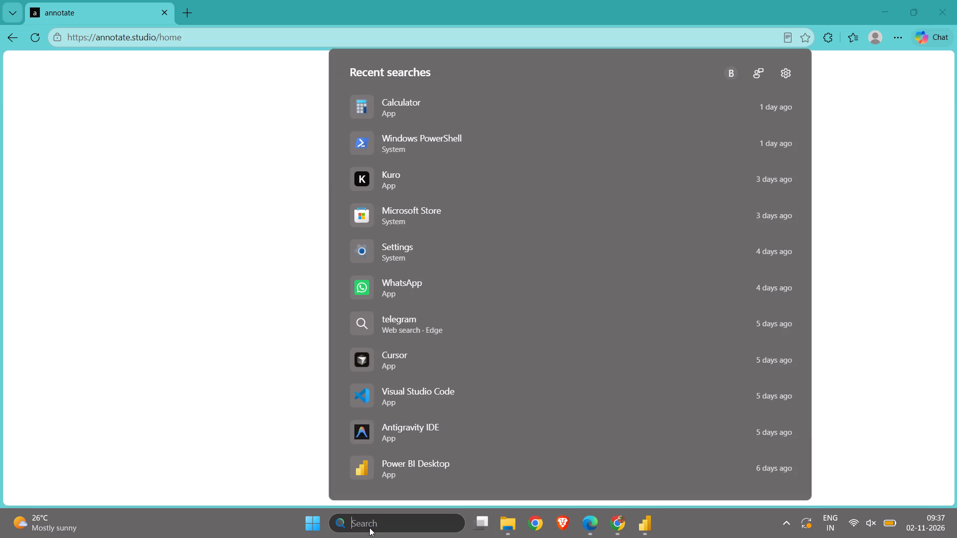
type("kuro")
key("Return")
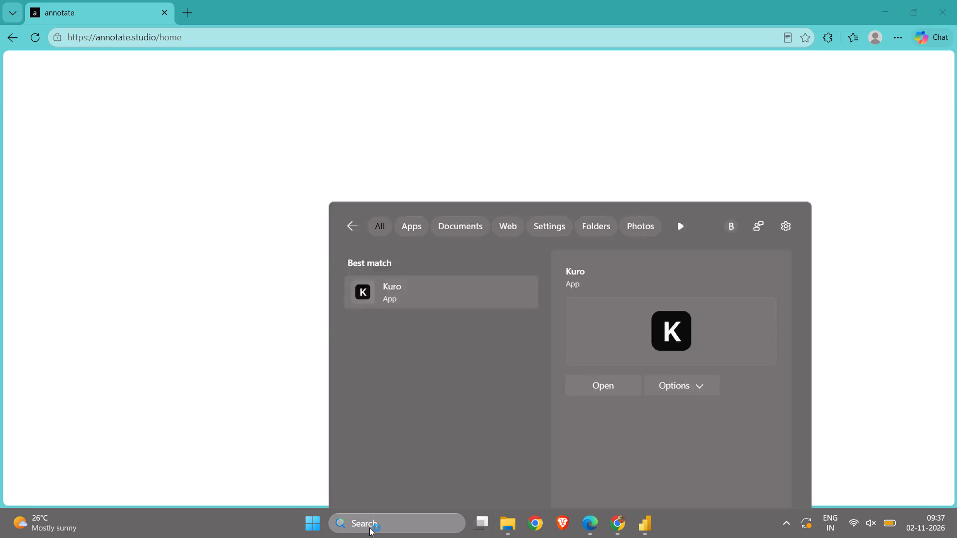
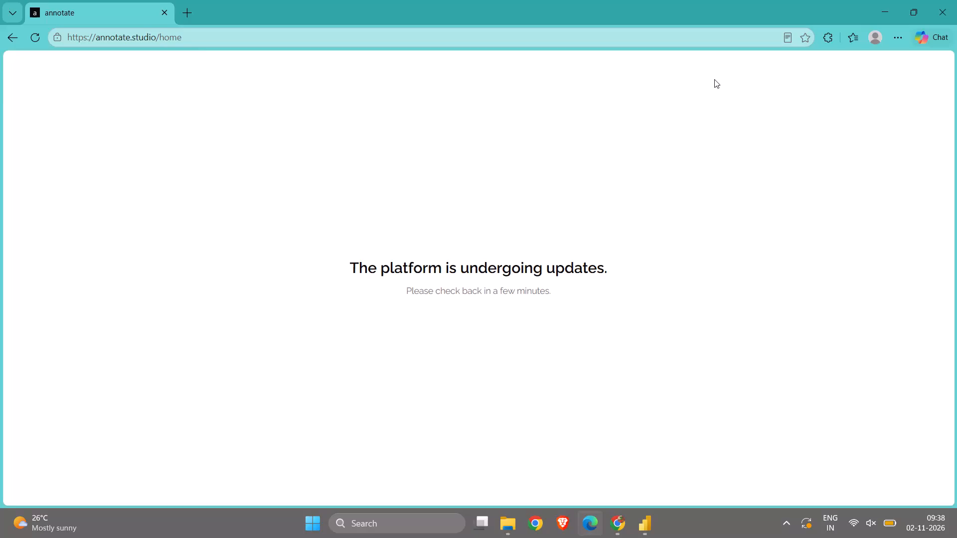
Close the Microsoft Edge window and return to the onlinestore report canvas in Power BI Desktop.
left_click(956, 0)
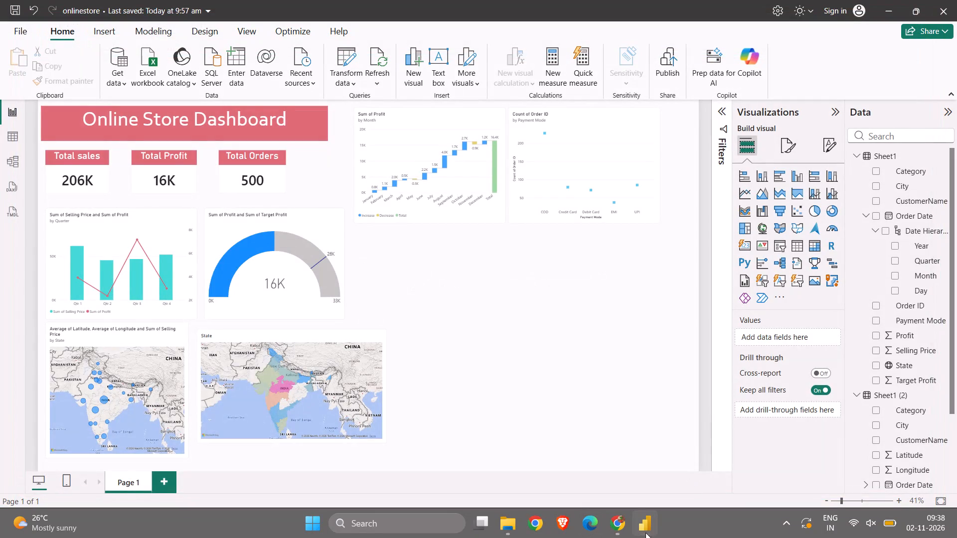
left_click(472, 332)
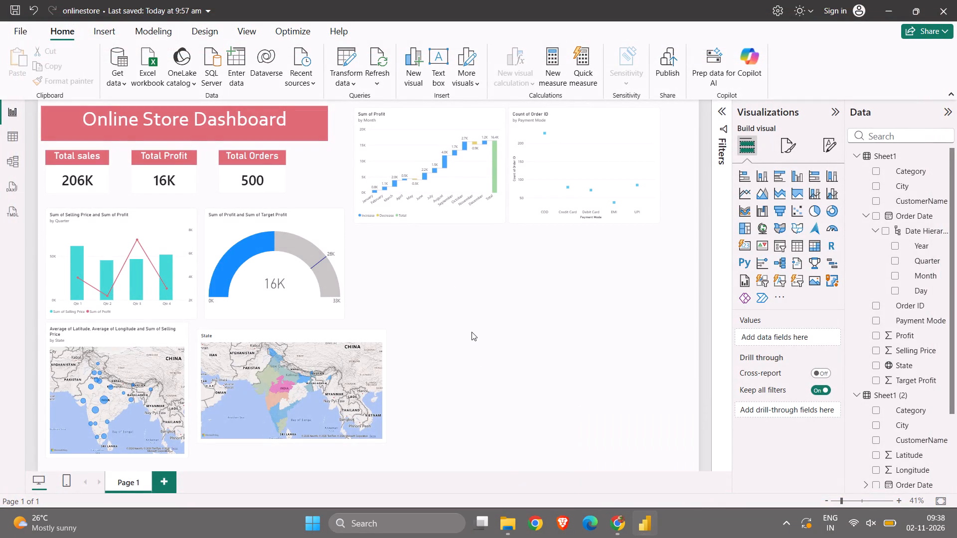
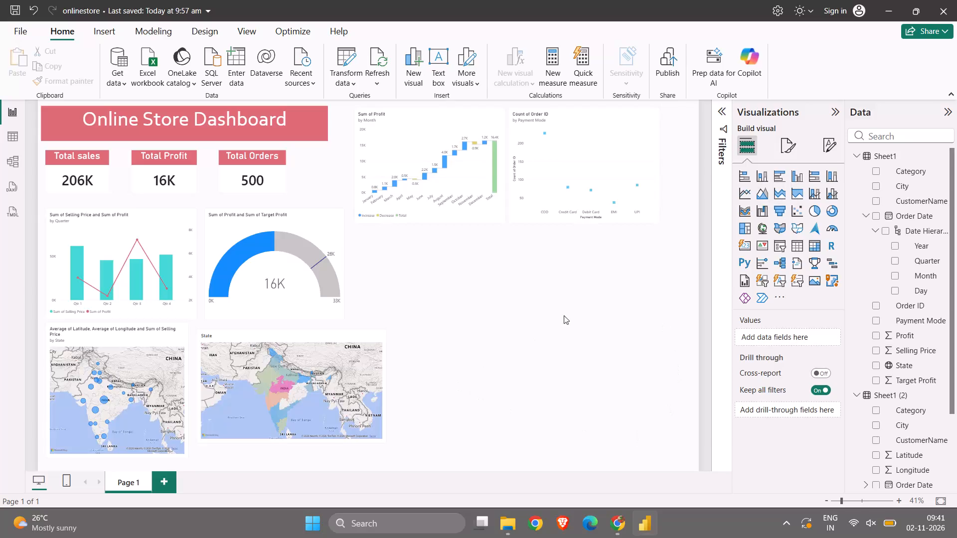
Add an empty funnel chart, place it in the blank area below the Count of Order ID chart, and widen it.
left_click(566, 381)
left_click(776, 215)
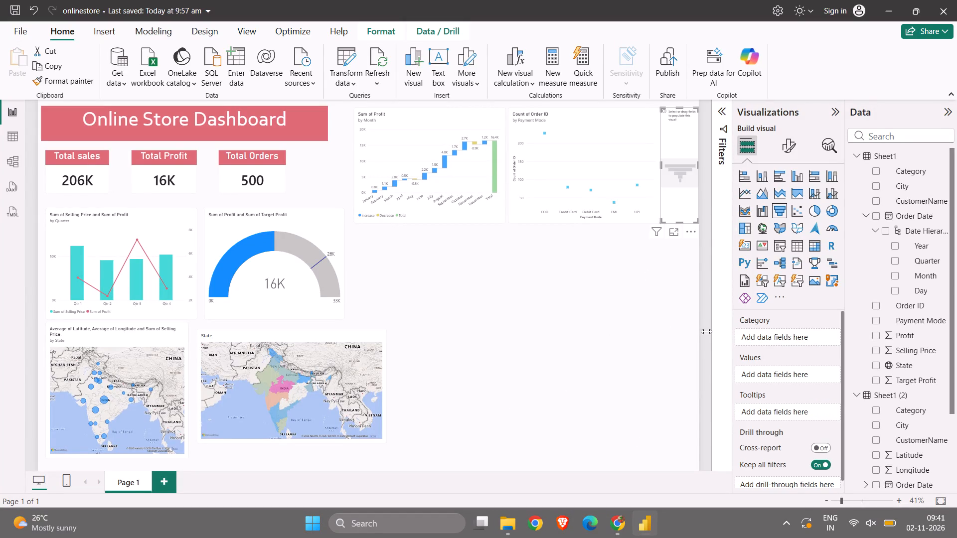
left_click_drag(685, 194, 601, 373)
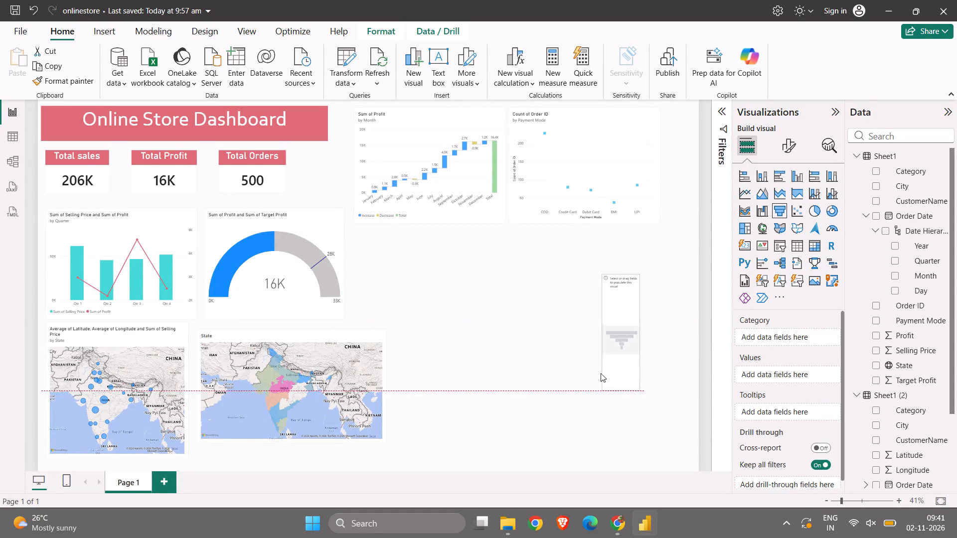
left_click_drag(601, 373, 528, 404)
left_click_drag(543, 379, 558, 376)
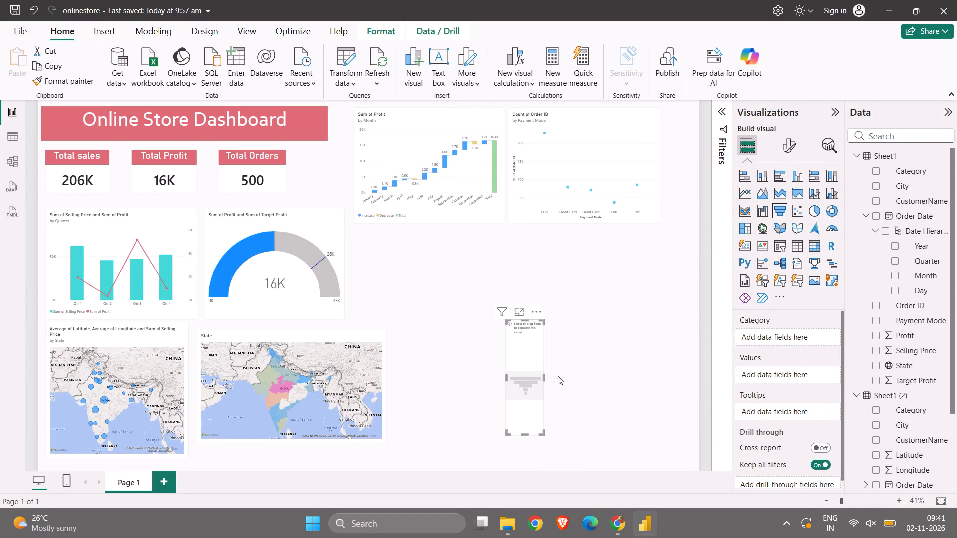
left_click_drag(558, 376, 631, 376)
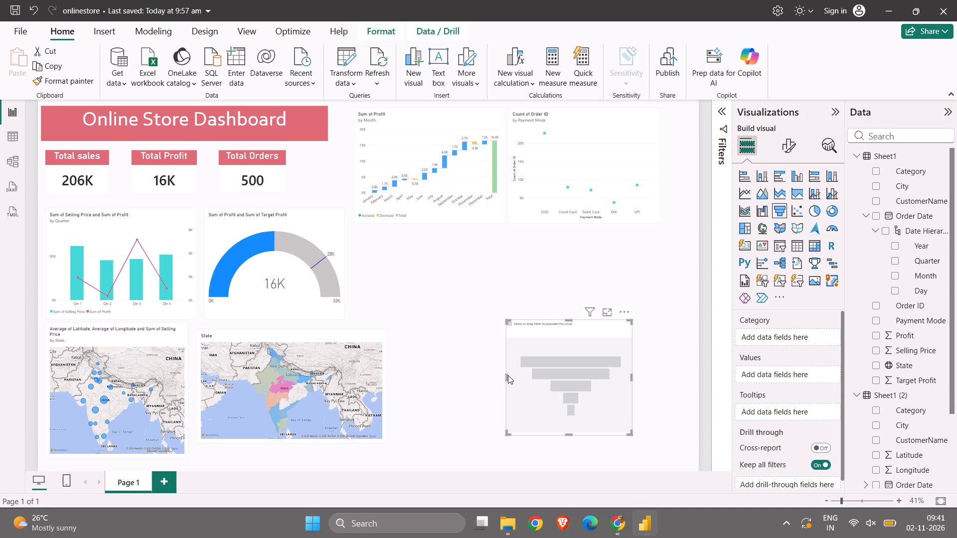
Widen the Count of Order ID and Sum of Profit by Month charts so the pair fills the row to the page's edge.
left_click(643, 165)
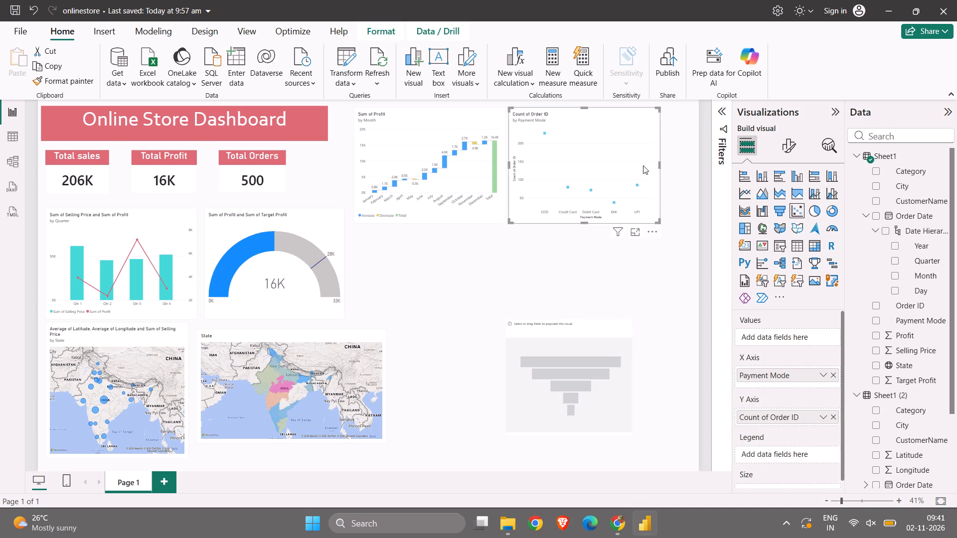
left_click_drag(659, 164, 701, 163)
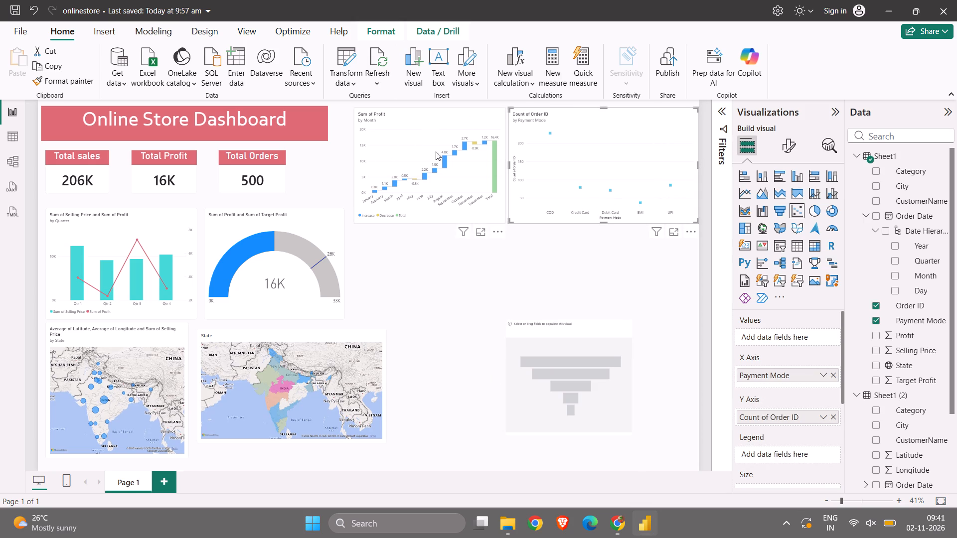
left_click_drag(509, 167, 525, 166)
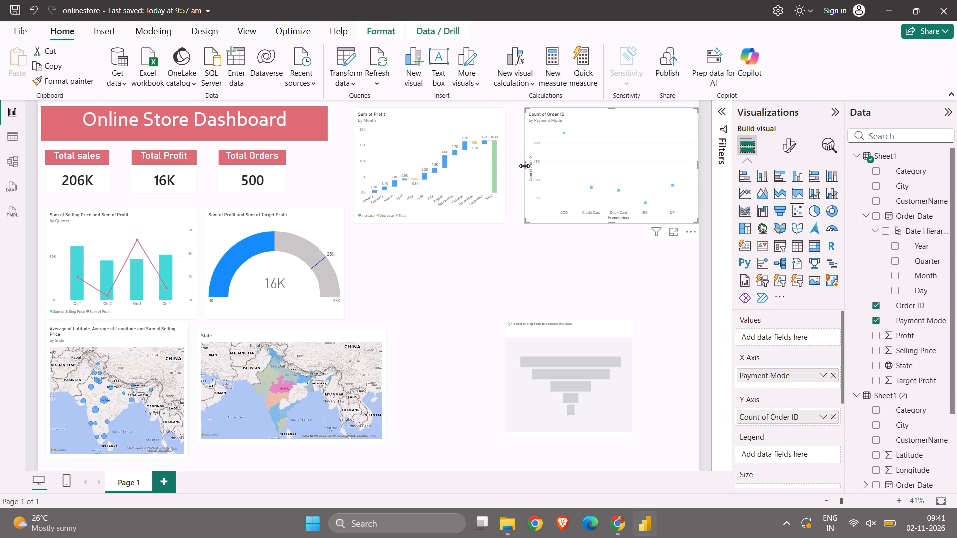
left_click(494, 164)
left_click_drag(505, 163, 517, 161)
left_click(510, 285)
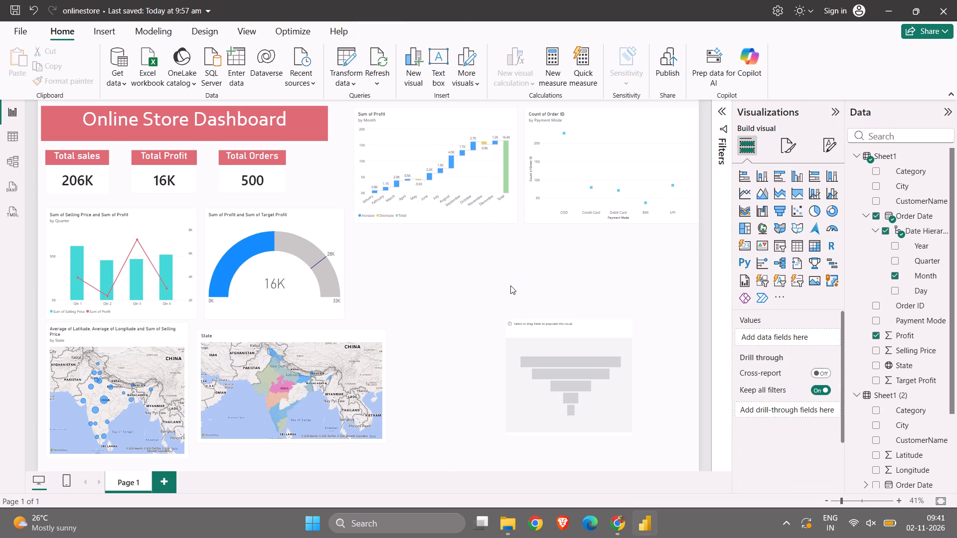
Reposition the empty funnel chart directly beneath Sum of Profit by Month, reduce its height, and extend it to that chart's left edge.
left_click(578, 381)
left_click_drag(578, 381, 495, 325)
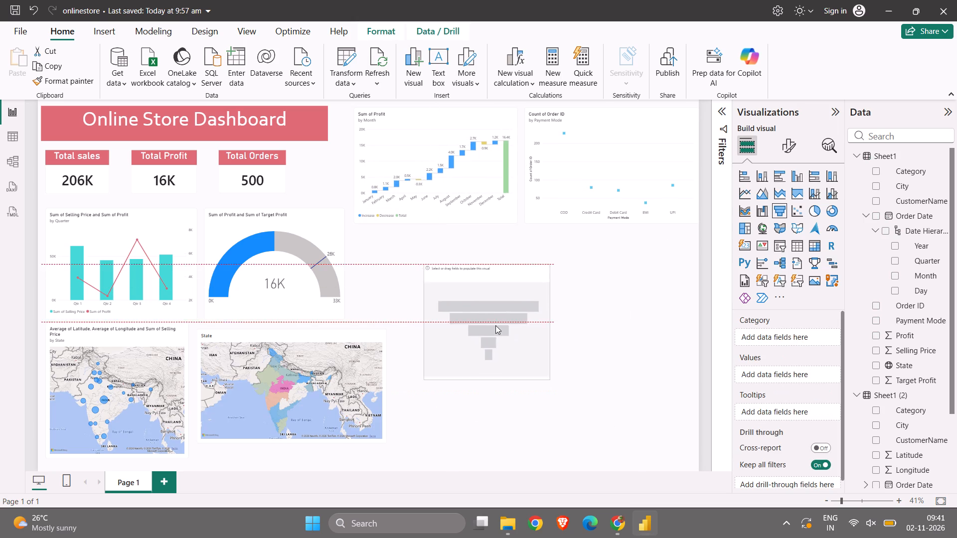
left_click_drag(495, 325, 488, 288)
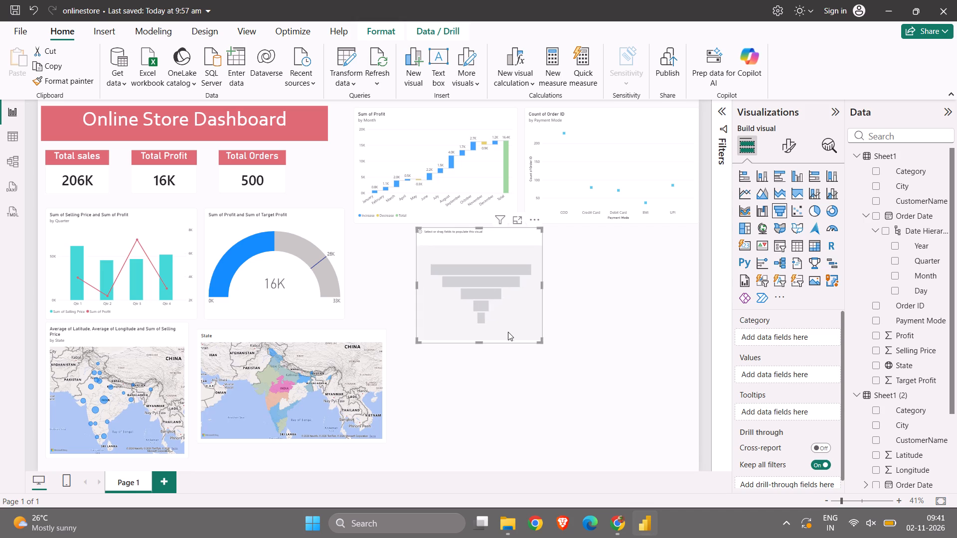
left_click_drag(479, 342, 477, 325)
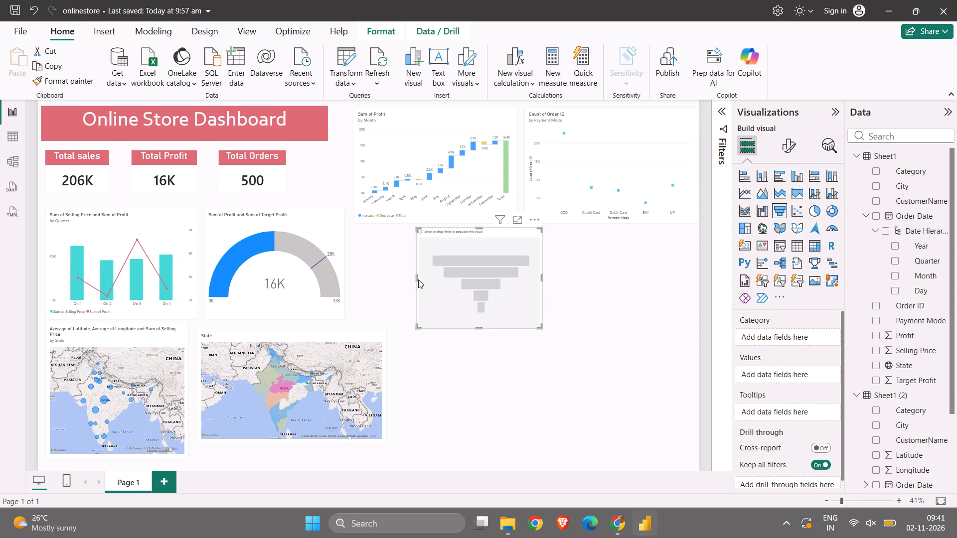
left_click_drag(415, 276, 352, 274)
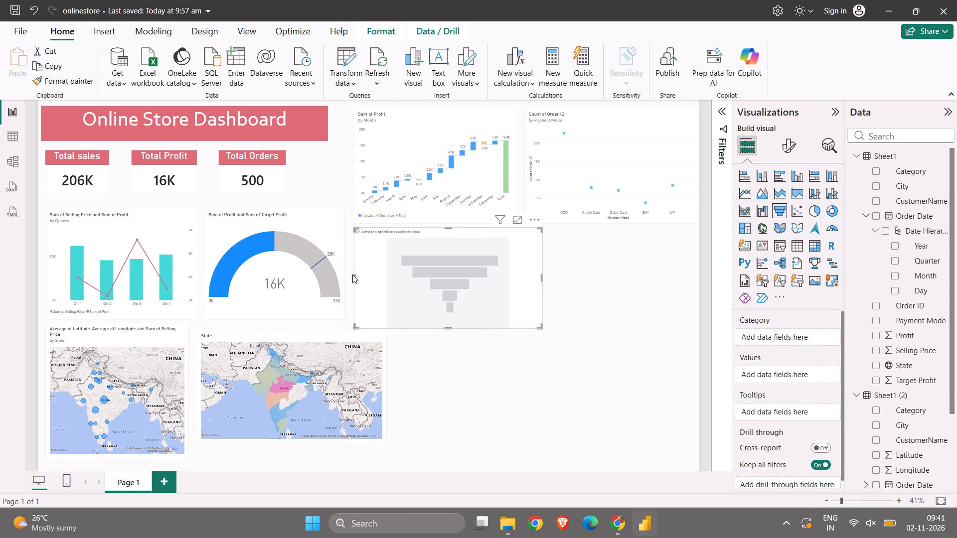
left_click(458, 389)
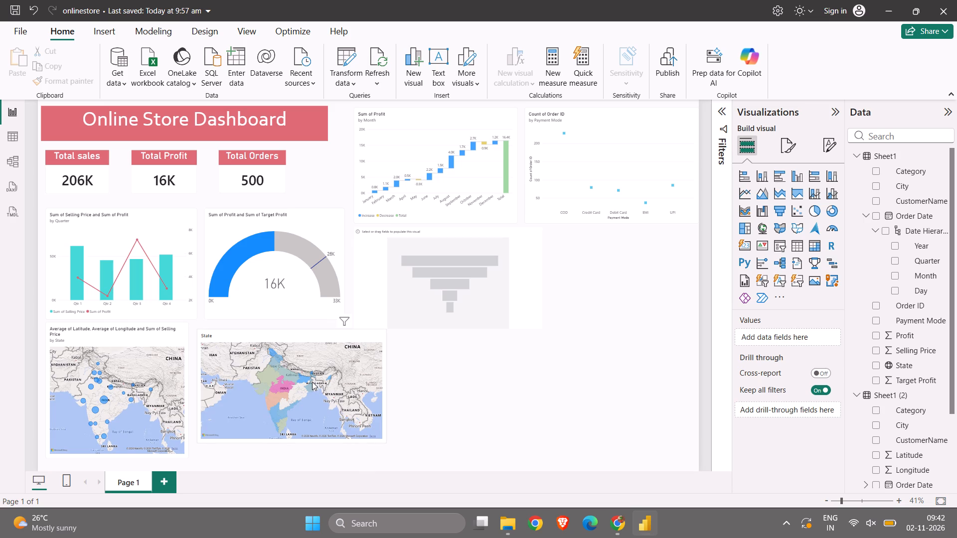
Resize the State filled map to match the gauge's width above it and the neighbouring bubble map's top and bottom edges.
left_click(326, 335)
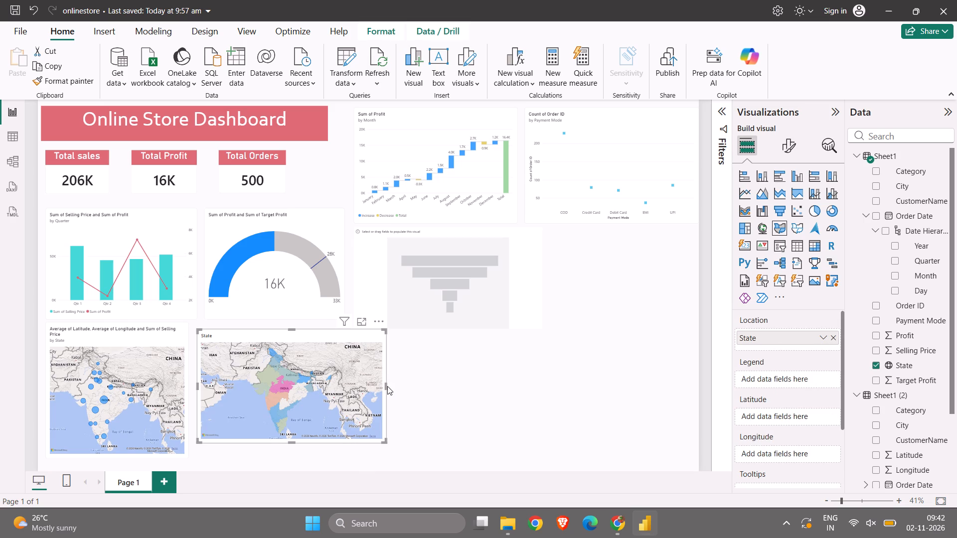
left_click_drag(386, 387, 341, 388)
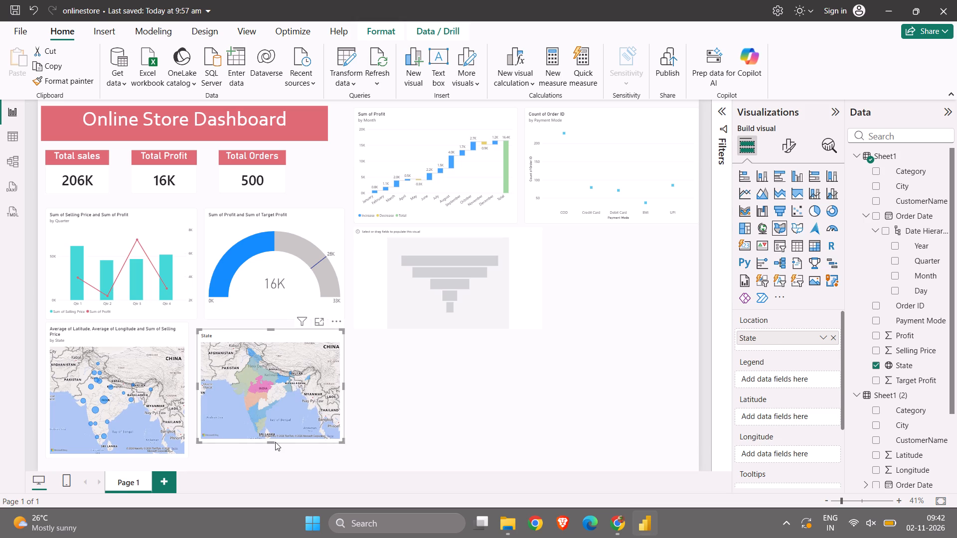
left_click_drag(268, 442, 268, 457)
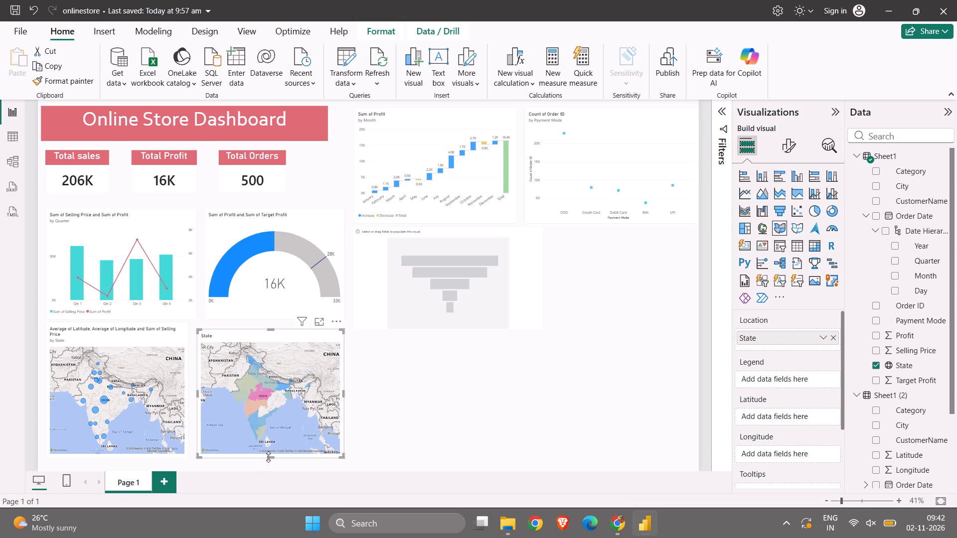
left_click_drag(270, 332, 263, 333)
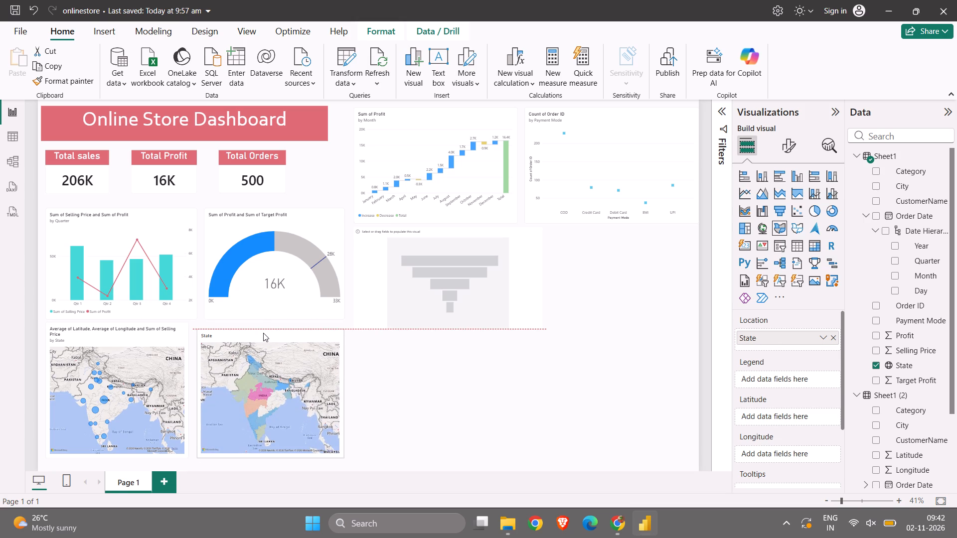
left_click_drag(263, 333, 263, 328)
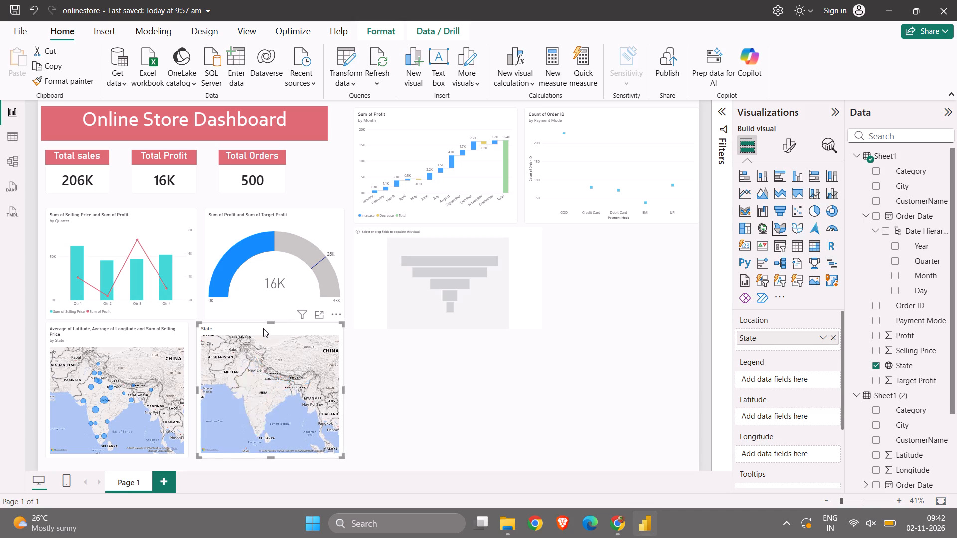
left_click(444, 414)
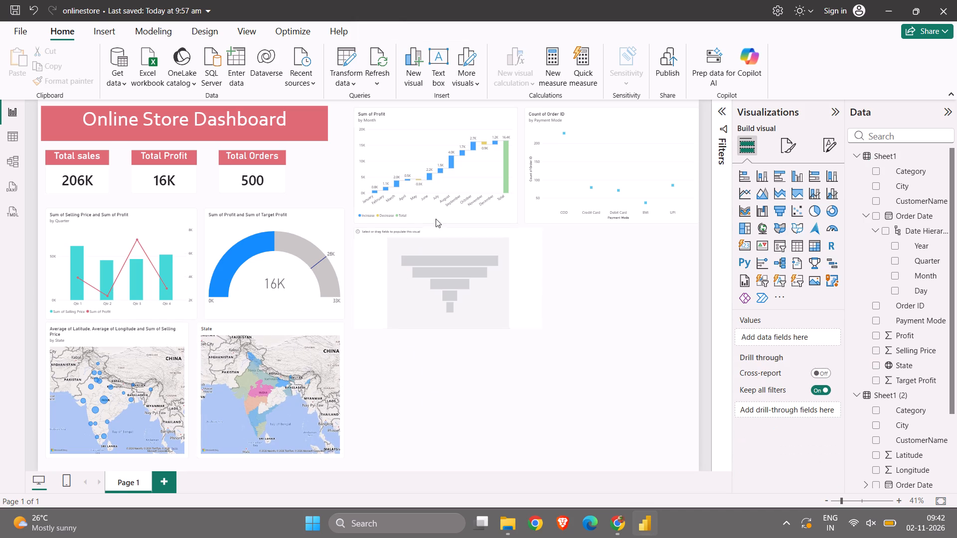
left_click(312, 173)
Reduce the heights of the Sum of Profit by Month and Count of Order ID charts to free space below them.
left_click(447, 218)
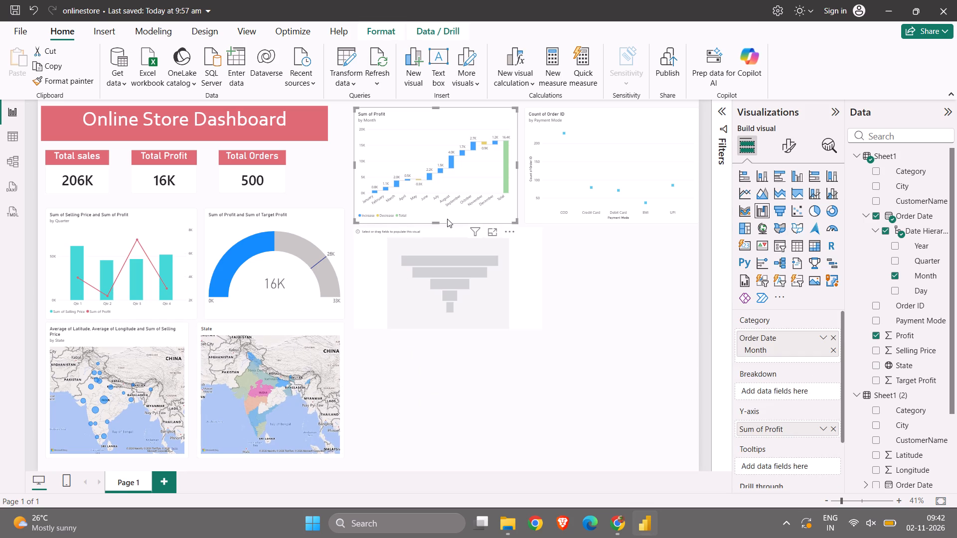
left_click_drag(436, 221, 433, 198)
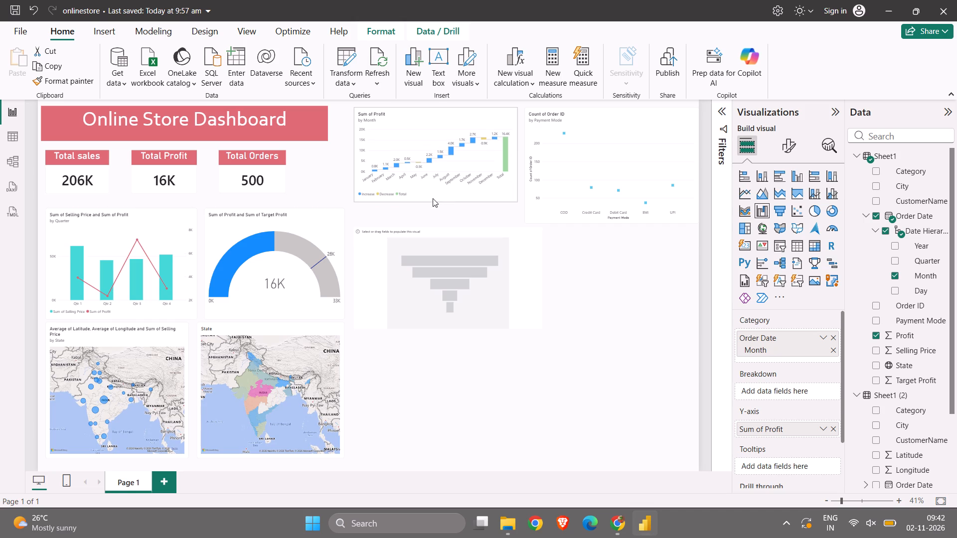
left_click_drag(433, 198, 433, 200)
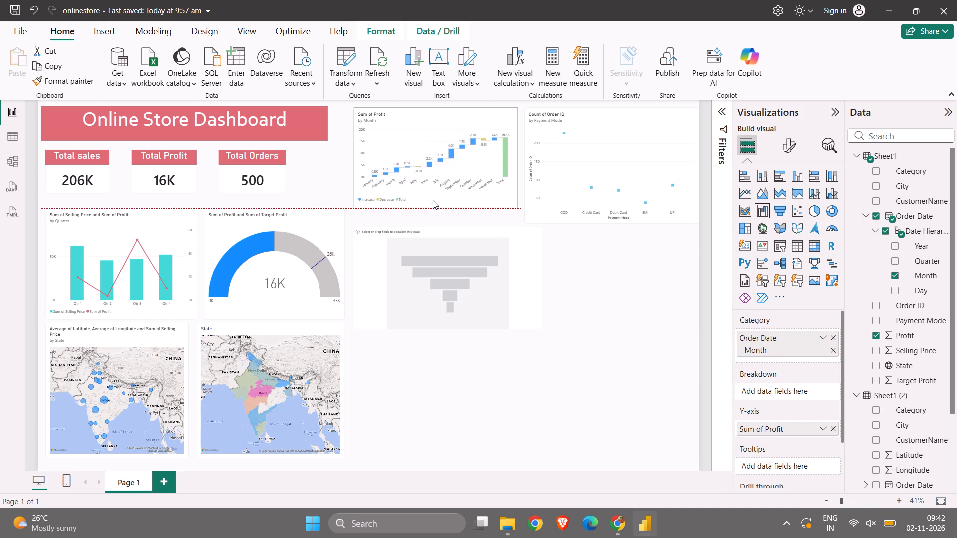
left_click_drag(433, 200, 432, 199)
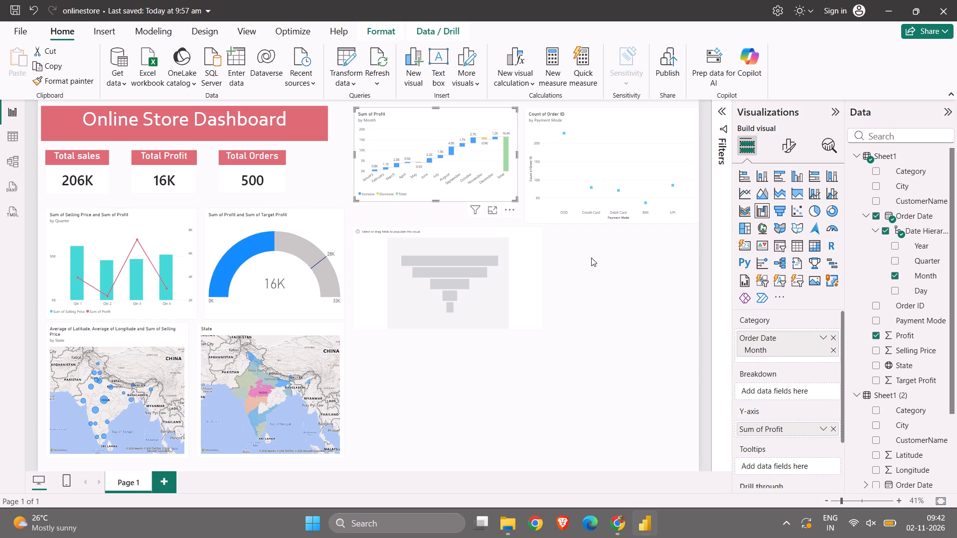
left_click(603, 180)
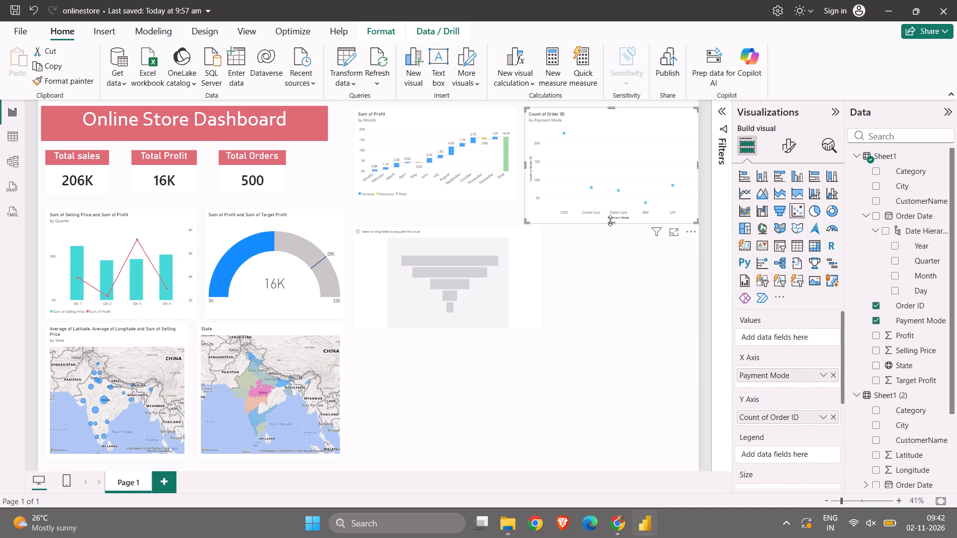
left_click_drag(610, 221, 602, 195)
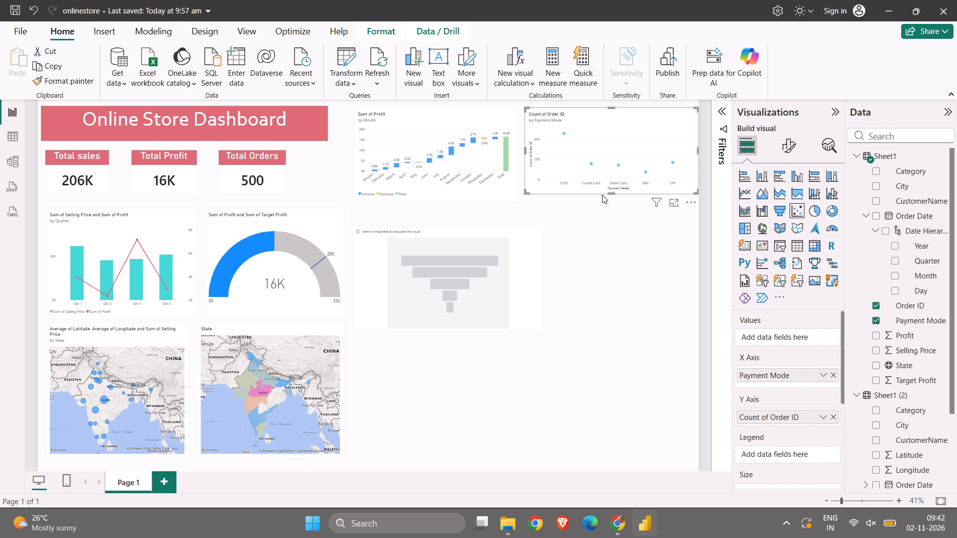
Try to extend the empty funnel chart's top edge toward the Sum of Profit by Month chart.
left_click(402, 270)
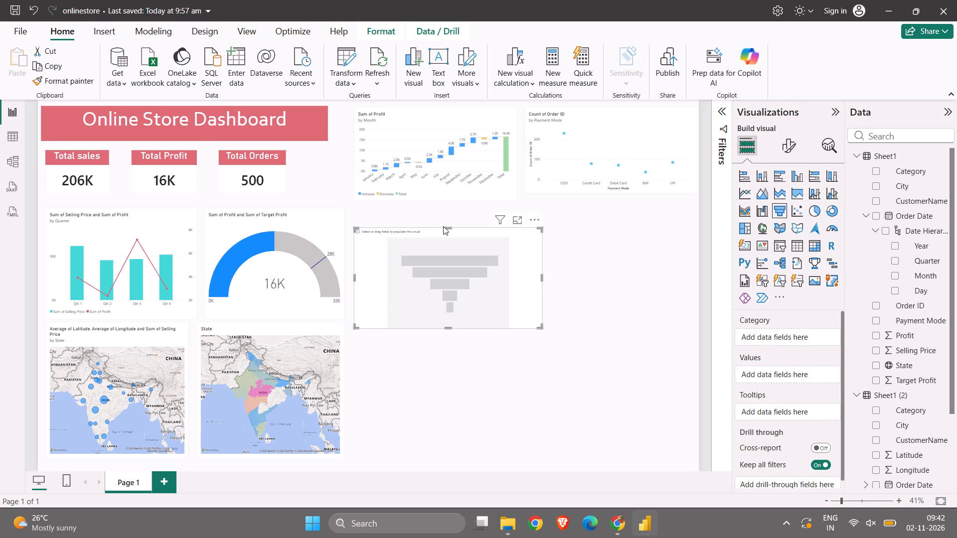
left_click_drag(448, 226, 447, 220)
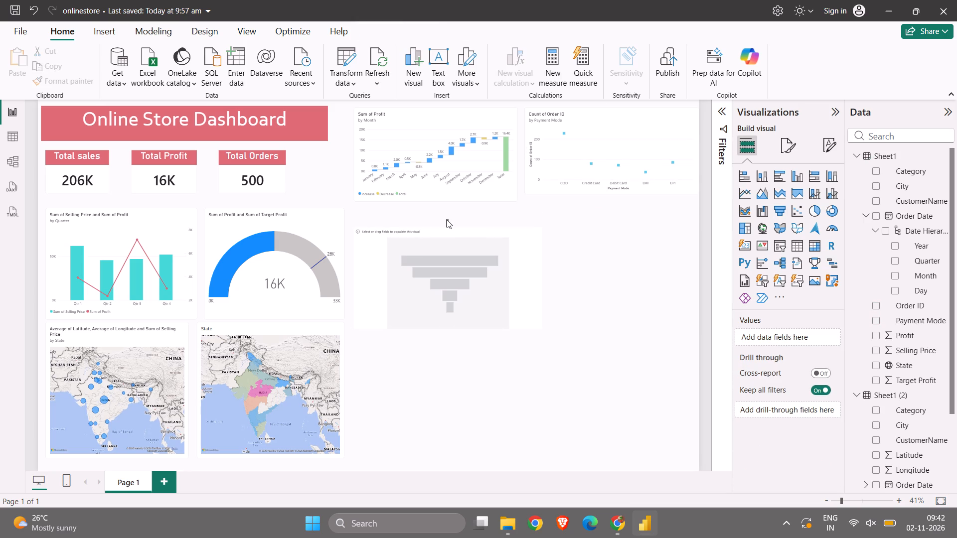
left_click(441, 282)
left_click(441, 282)
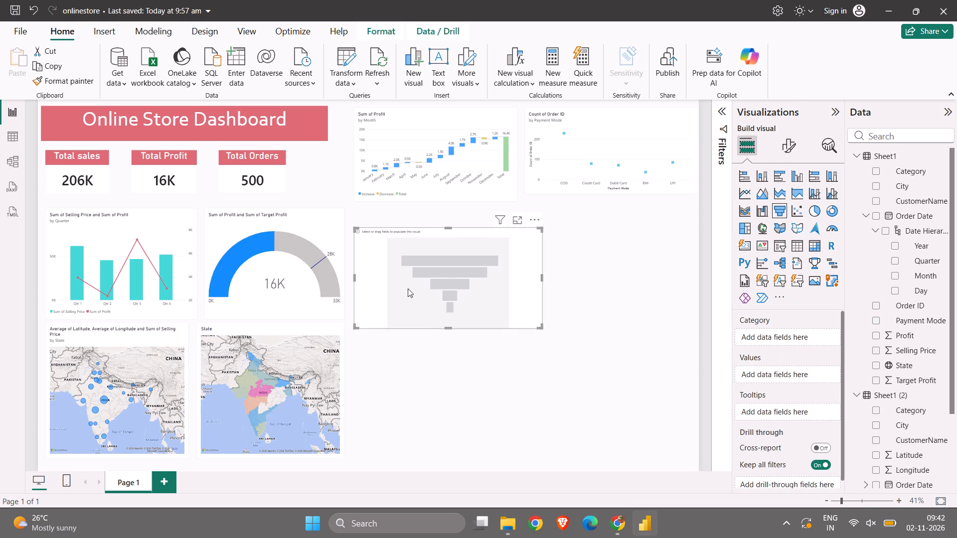
left_click_drag(448, 225, 448, 231)
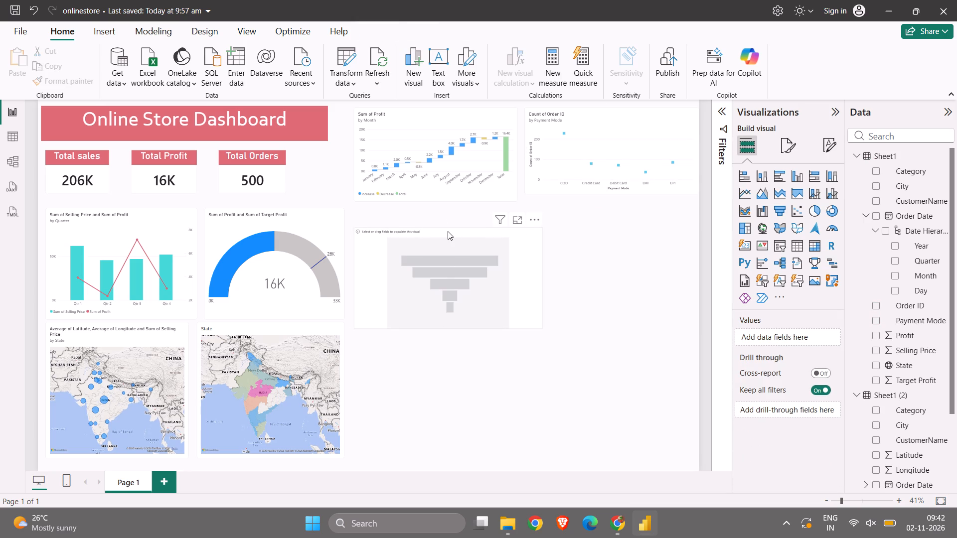
Resize the empty funnel chart to match the gauge's top and bottom edges and the width of Sum of Profit by Month.
left_click(448, 231)
left_click_drag(448, 227, 446, 211)
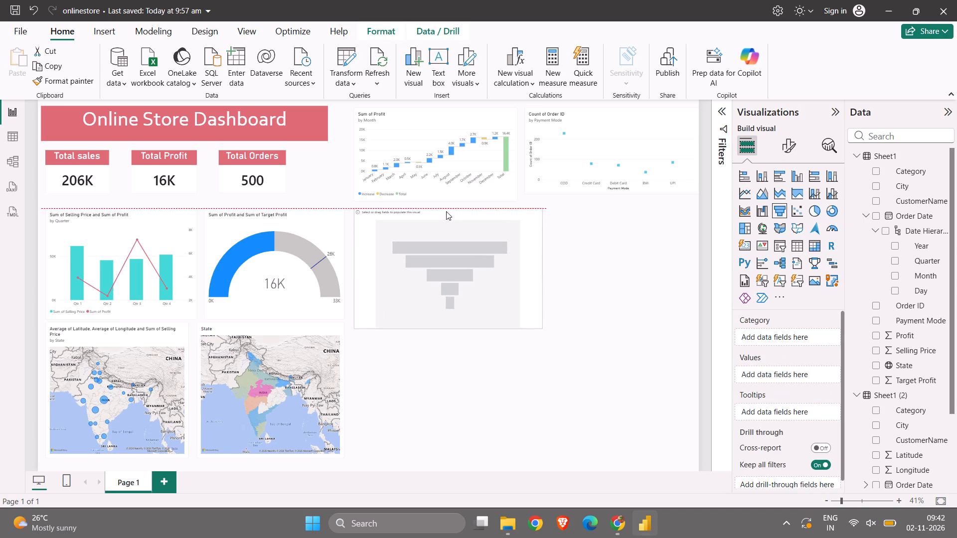
left_click_drag(446, 211, 446, 210)
left_click_drag(449, 328, 448, 318)
left_click(538, 388)
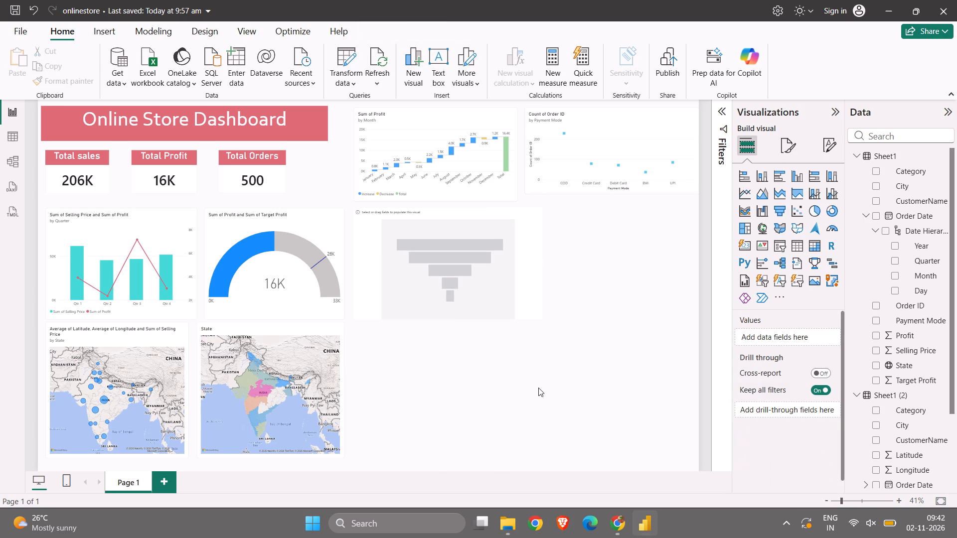
left_click(474, 272)
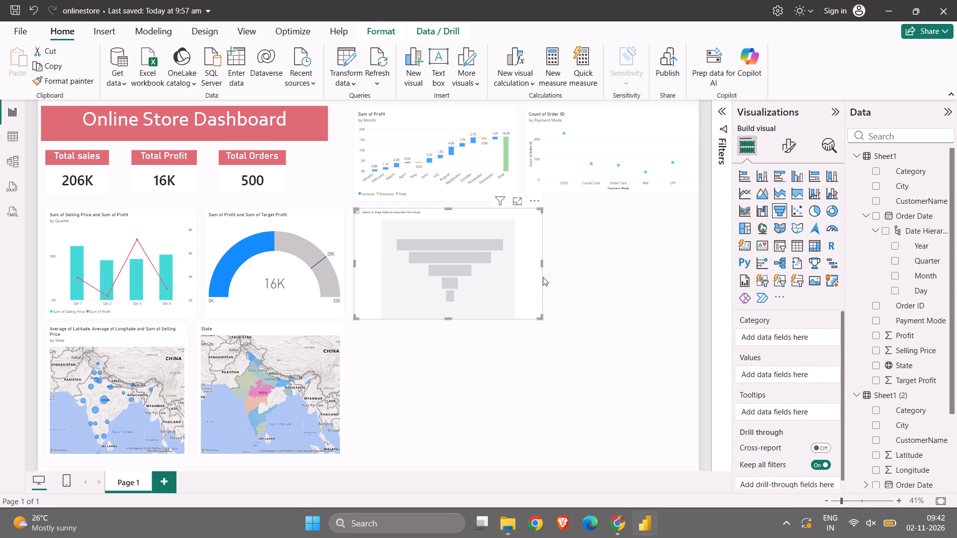
left_click_drag(542, 264, 539, 264)
left_click_drag(539, 264, 515, 265)
left_click(566, 325)
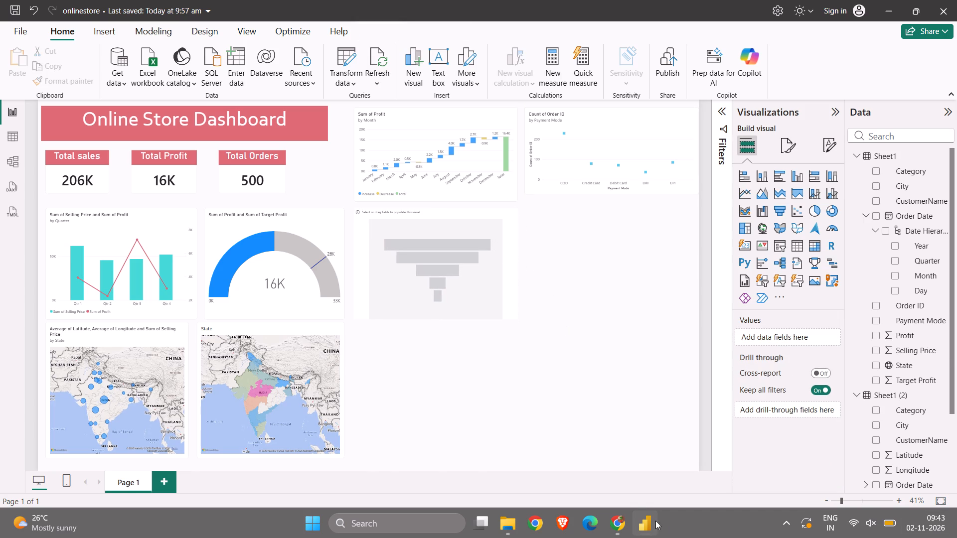
Switch to Google Chrome and open a browser window with the user profile that has the rainbow picture.
left_click(535, 524)
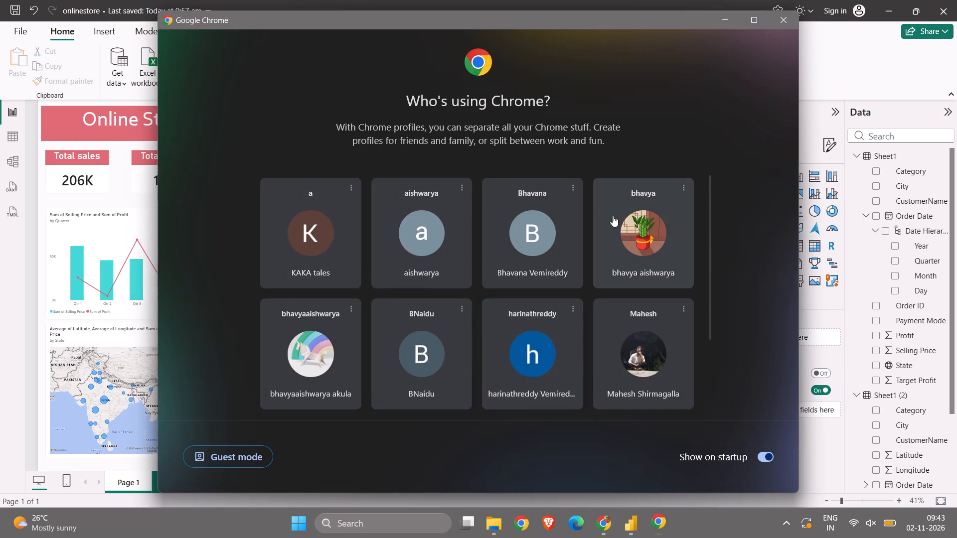
left_click(287, 378)
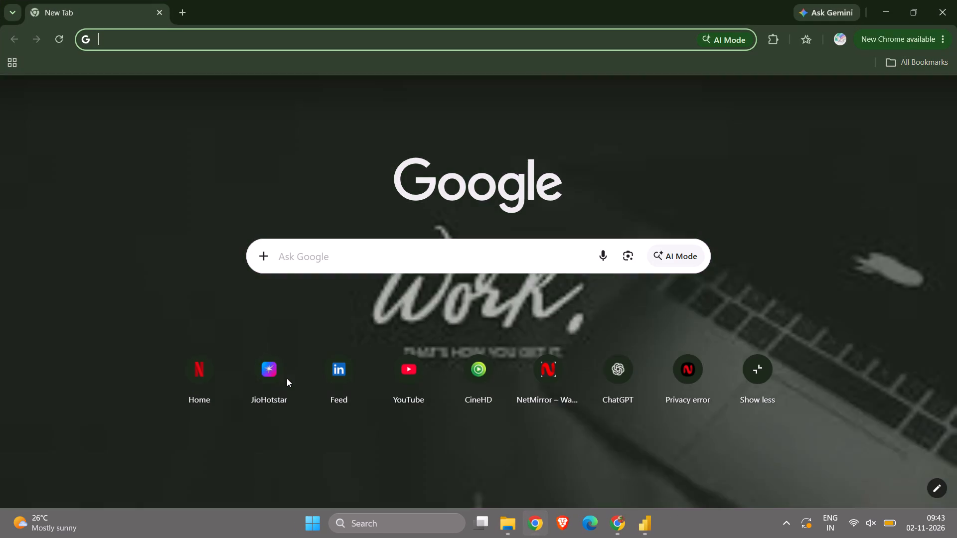
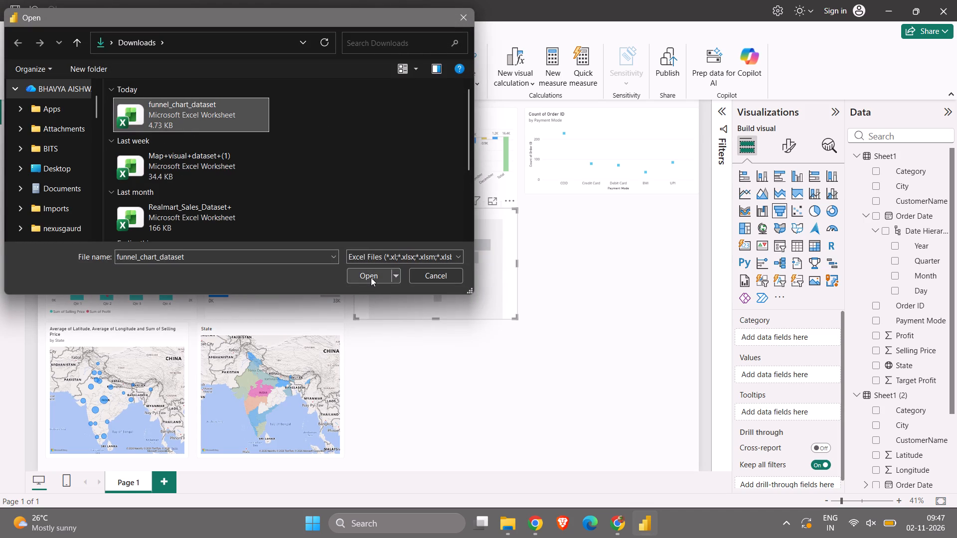
Open the funnel_chart_dataset Excel workbook from Downloads as a new data source for the report.
left_click(371, 277)
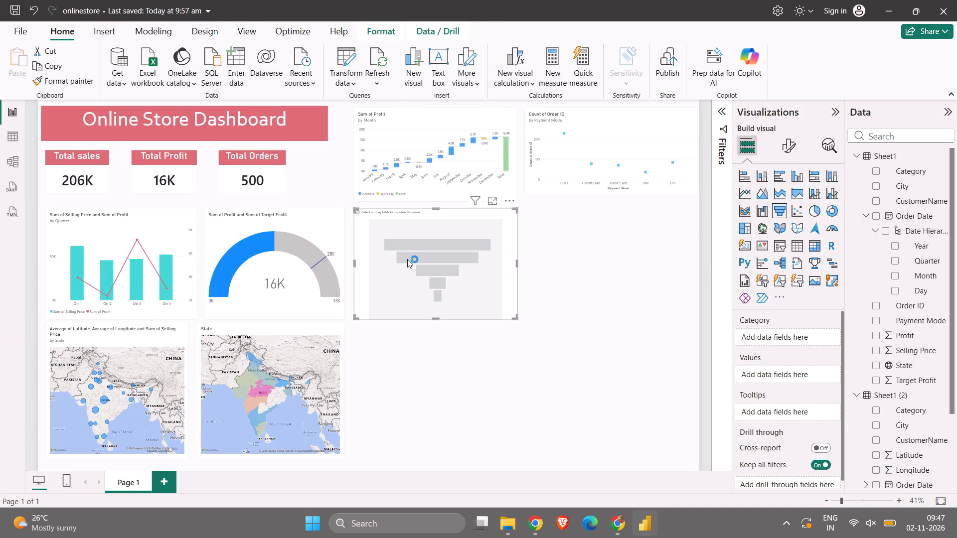
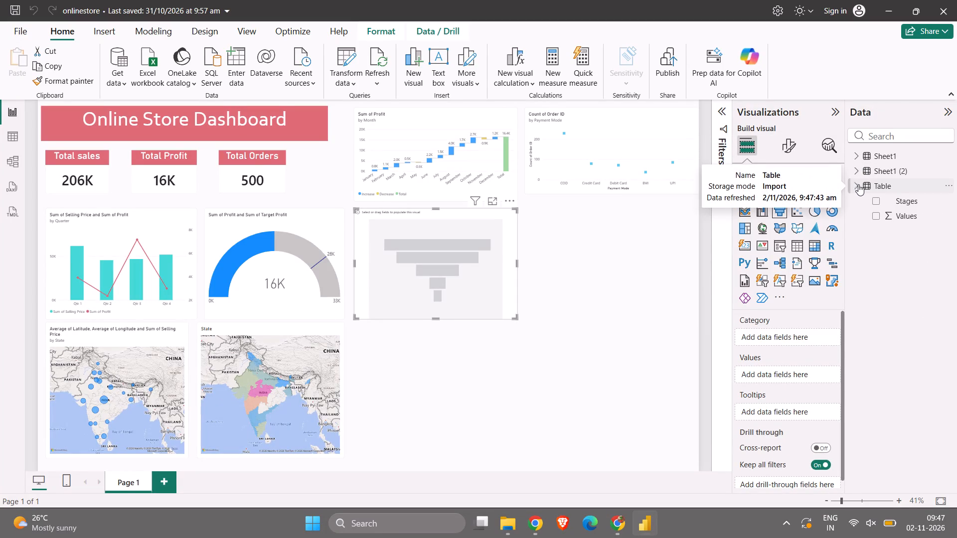
Populate the empty funnel chart from the Table data, with Stages as its category and Values as its values.
left_click_drag(912, 199, 787, 334)
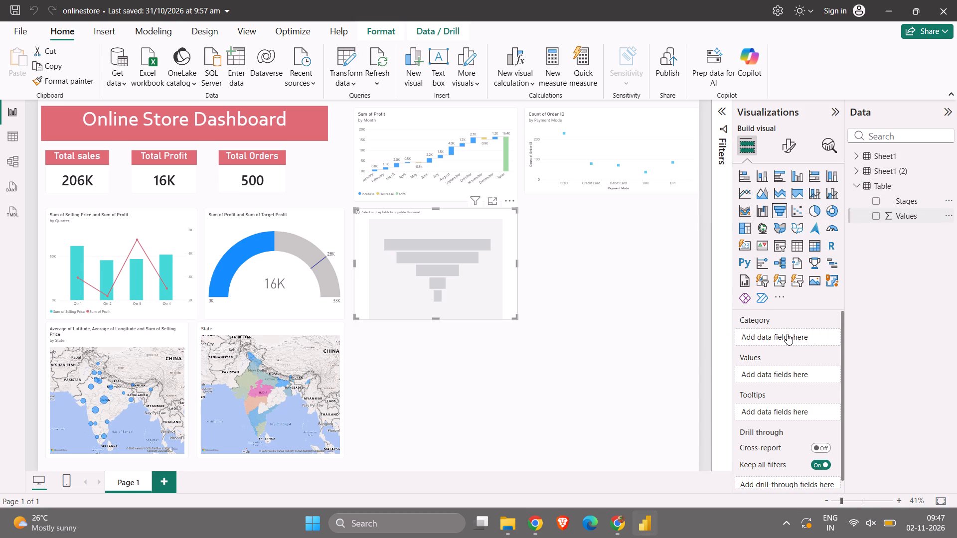
left_click_drag(901, 215, 764, 387)
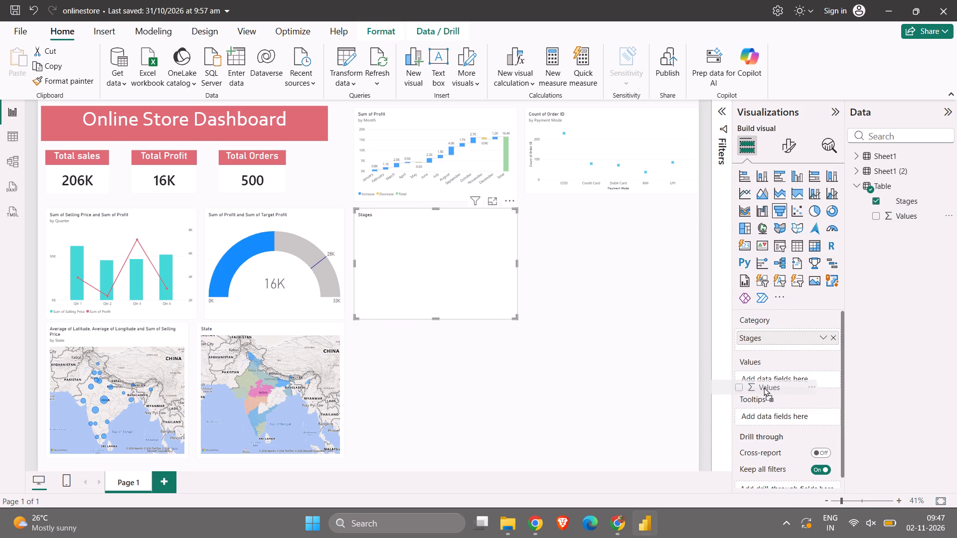
left_click_drag(764, 387, 780, 379)
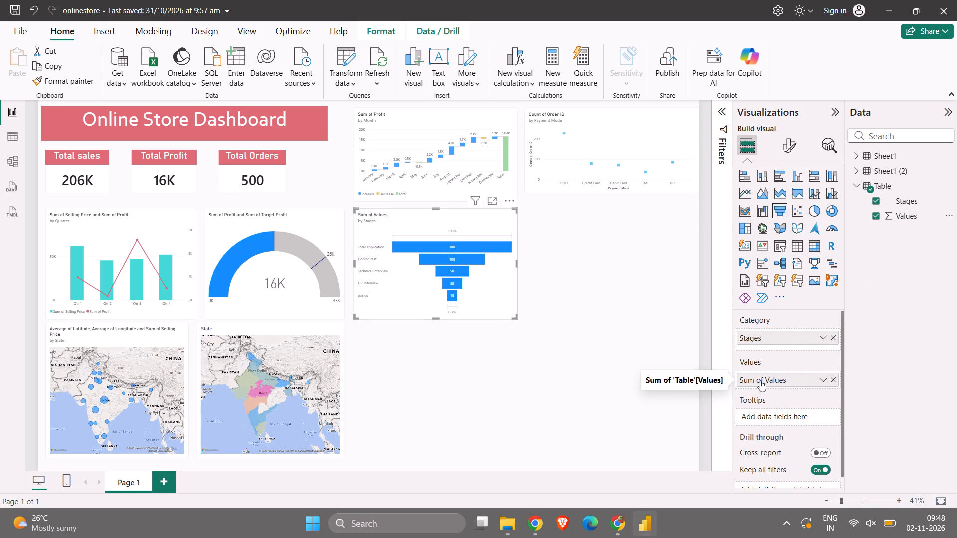
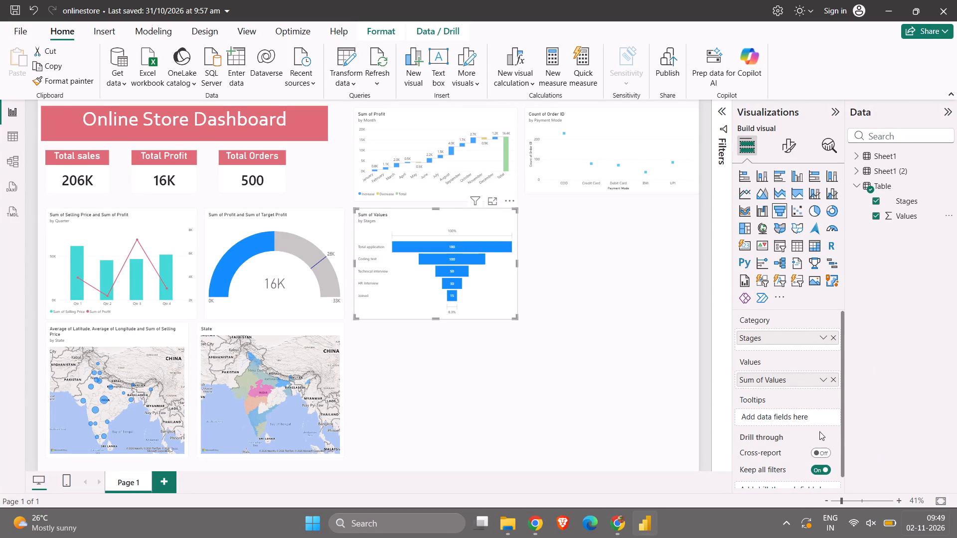
Open the conditional formatting settings for the funnel chart's default color, keeping Rules as the format style.
scroll(801, 433, "down", 6)
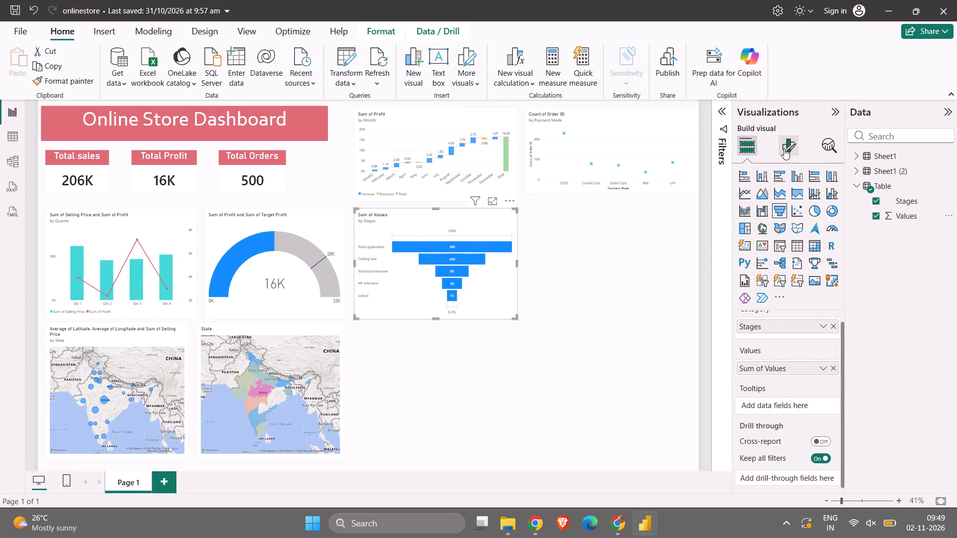
left_click(784, 148)
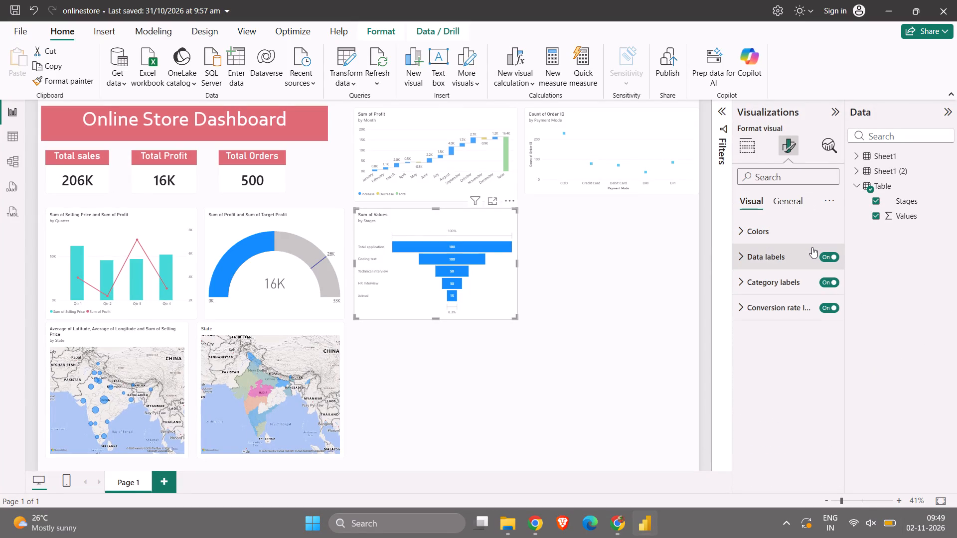
left_click(786, 237)
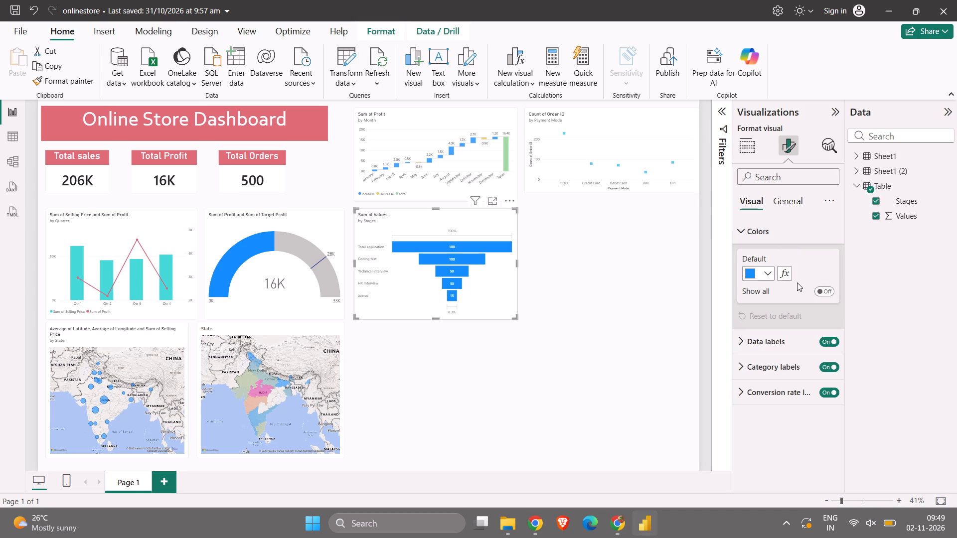
left_click(780, 269)
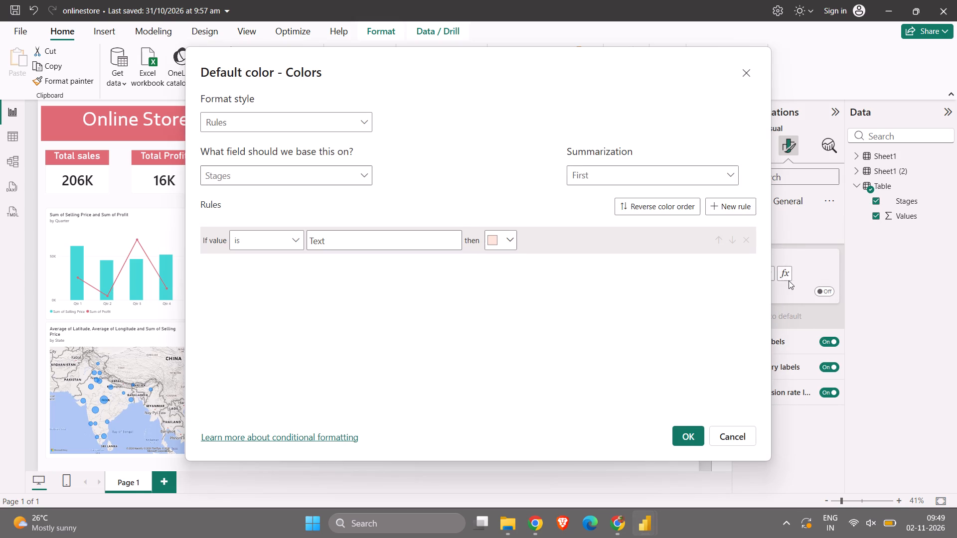
left_click(303, 120)
left_click(303, 120)
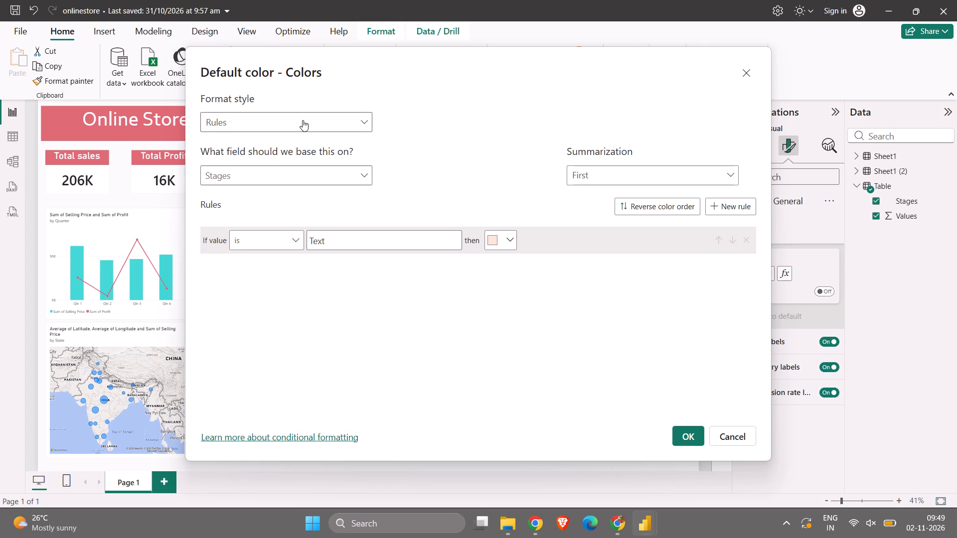
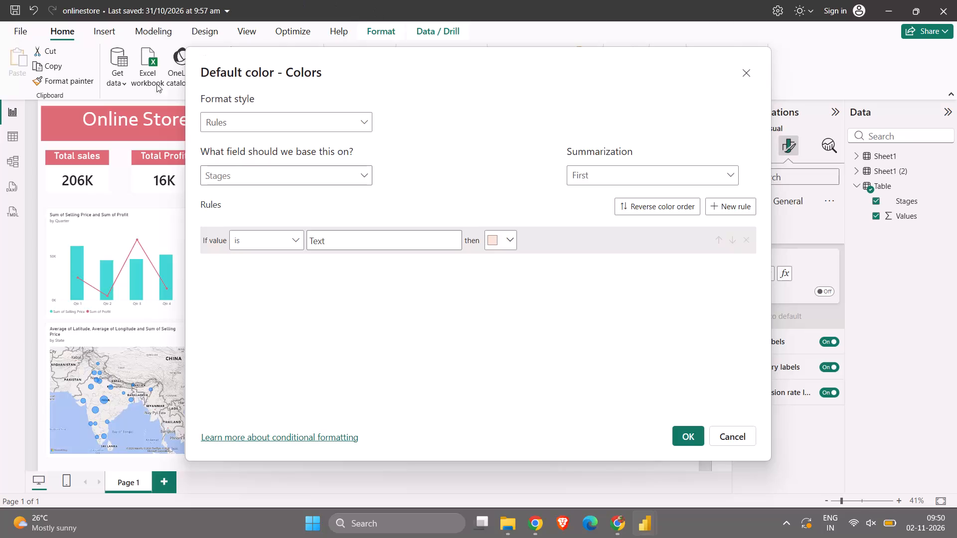
Apply a gradient color format based on Sum of Values to the funnel, from purple #6B007B at the lowest value to pink at the highest.
left_click(284, 117)
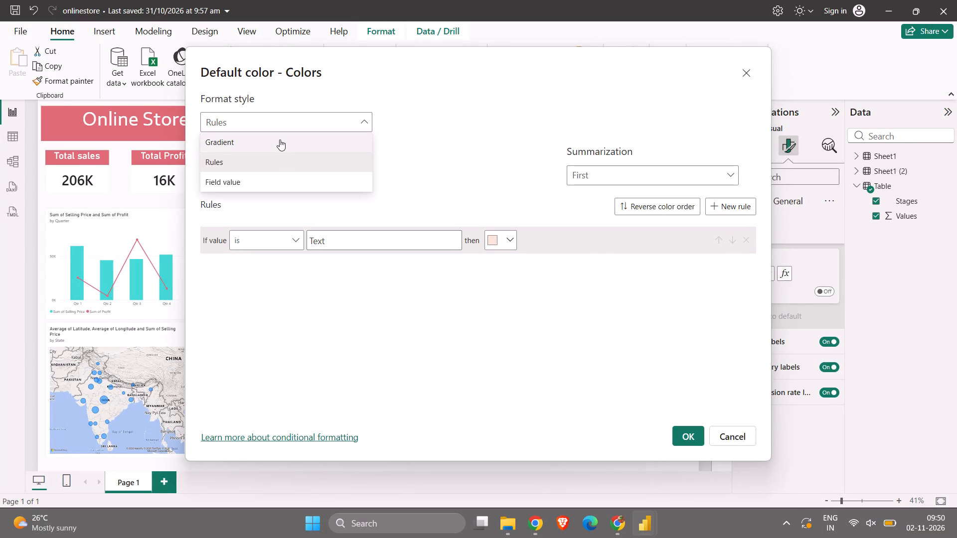
left_click(278, 137)
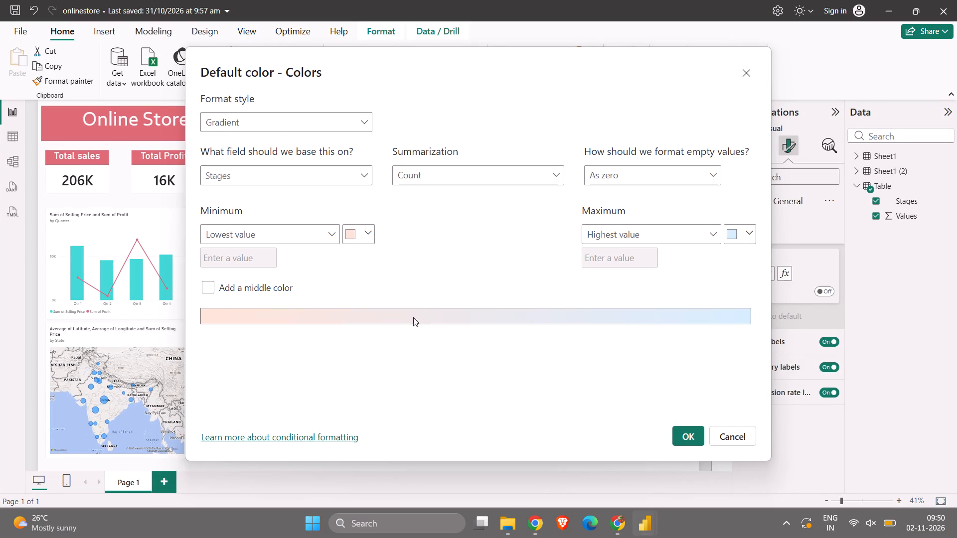
left_click(365, 172)
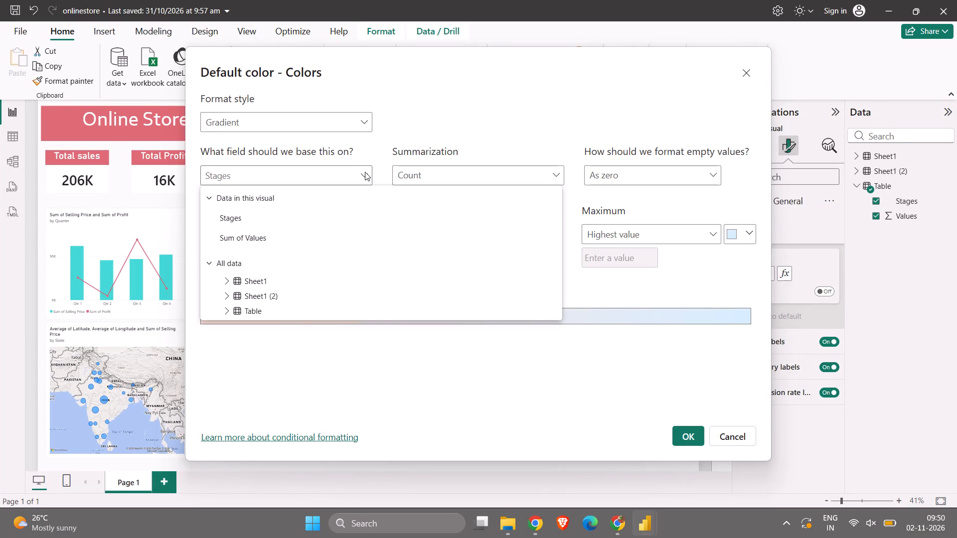
left_click(298, 240)
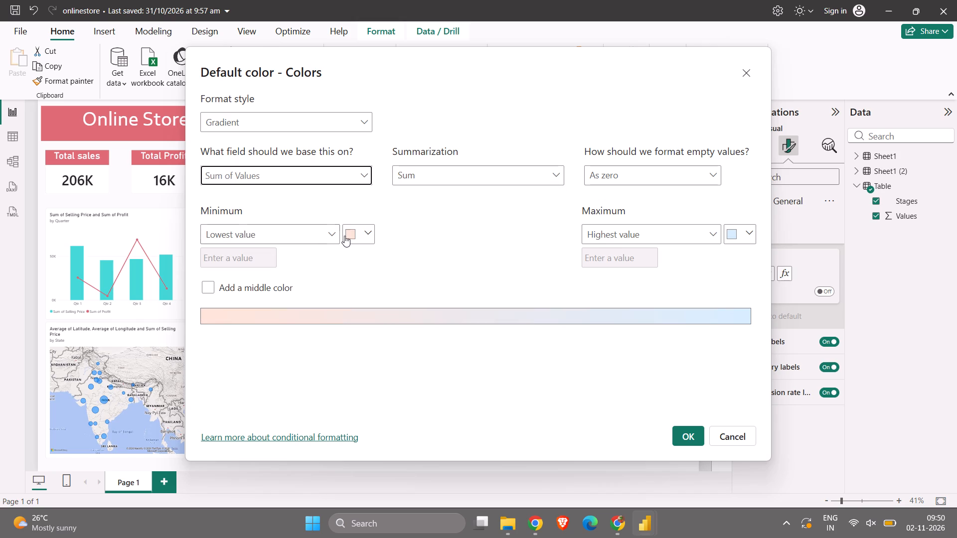
left_click(367, 236)
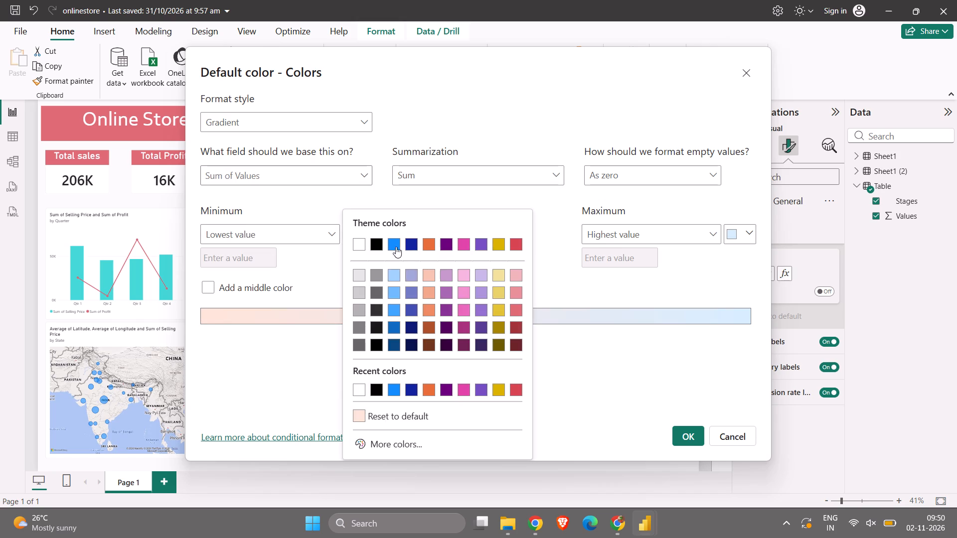
left_click(442, 246)
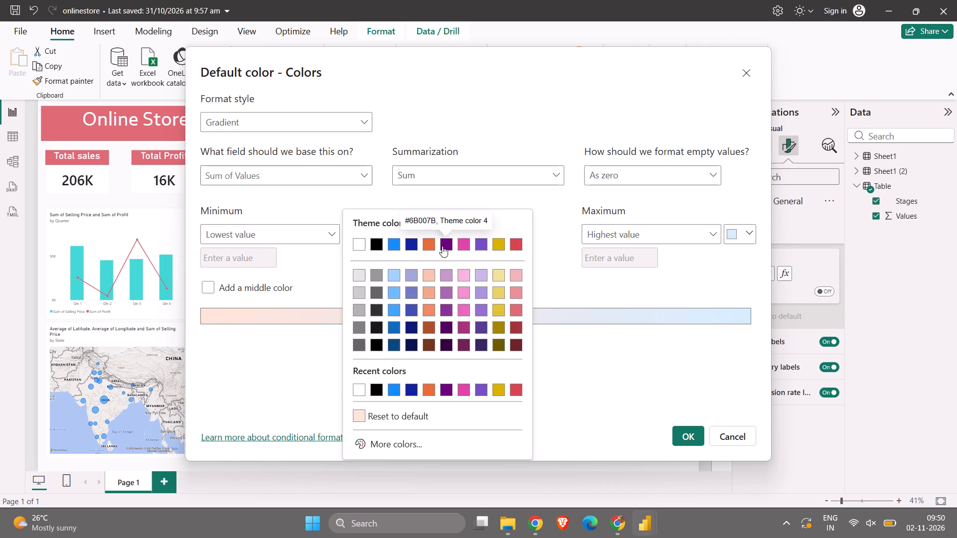
left_click(738, 235)
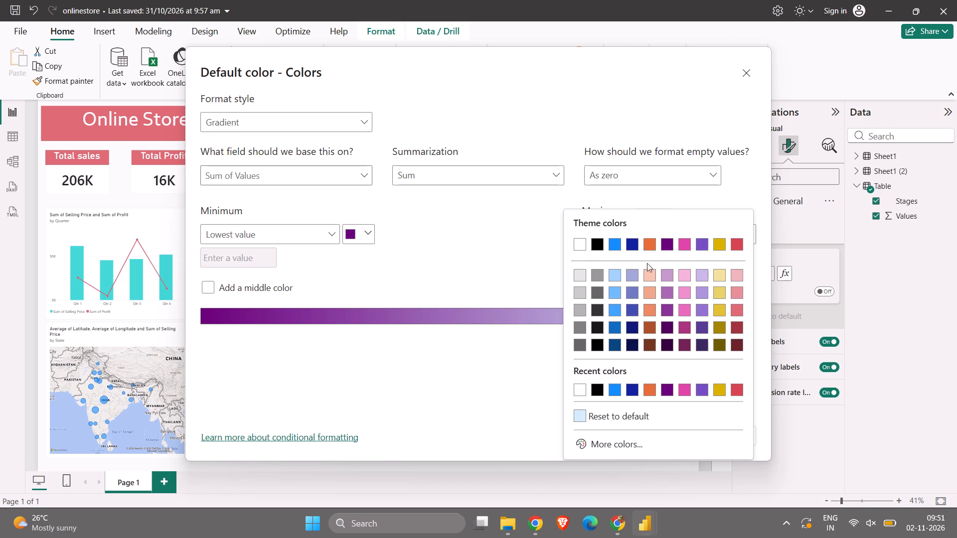
left_click(685, 239)
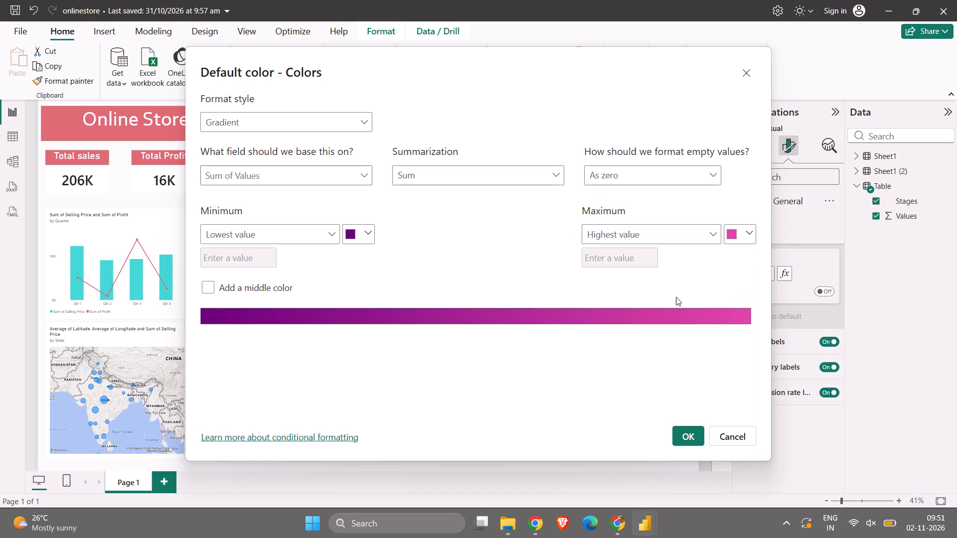
left_click(690, 439)
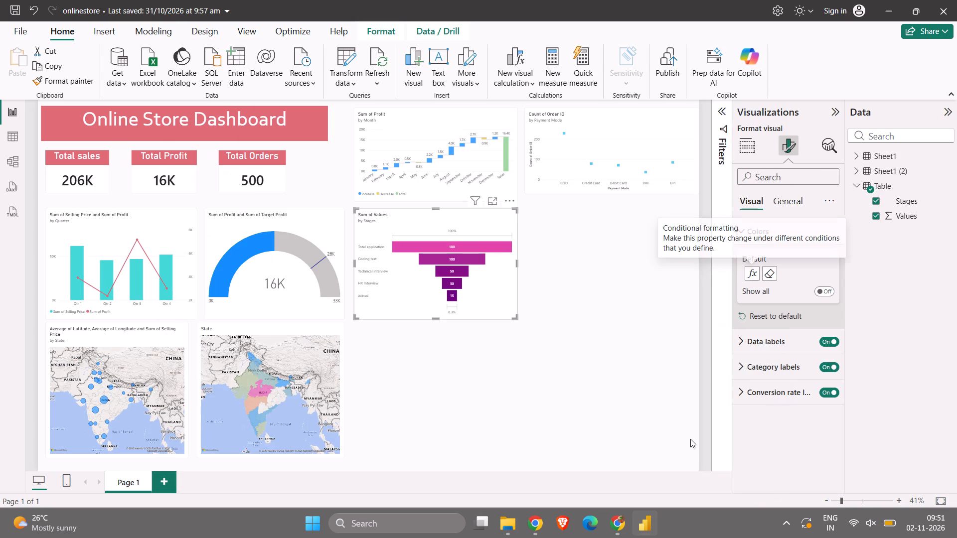
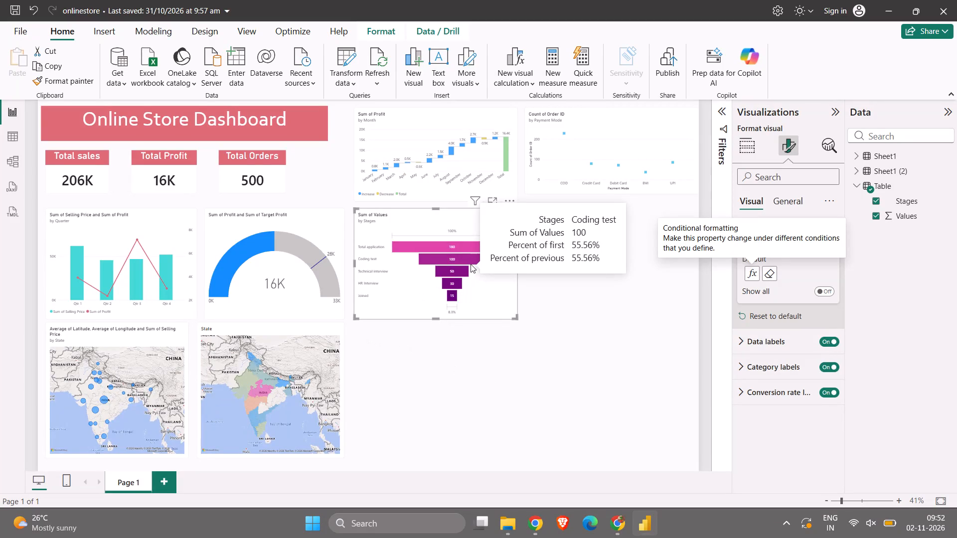
Change the funnel gradient's lowest-value color to a custom pale aqua, #A9F6E8.
left_click(471, 264)
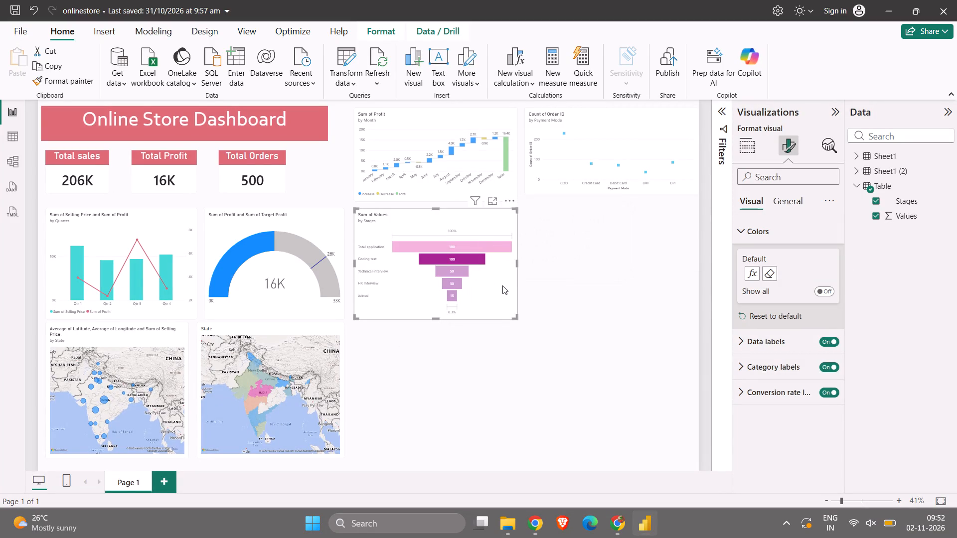
left_click(754, 277)
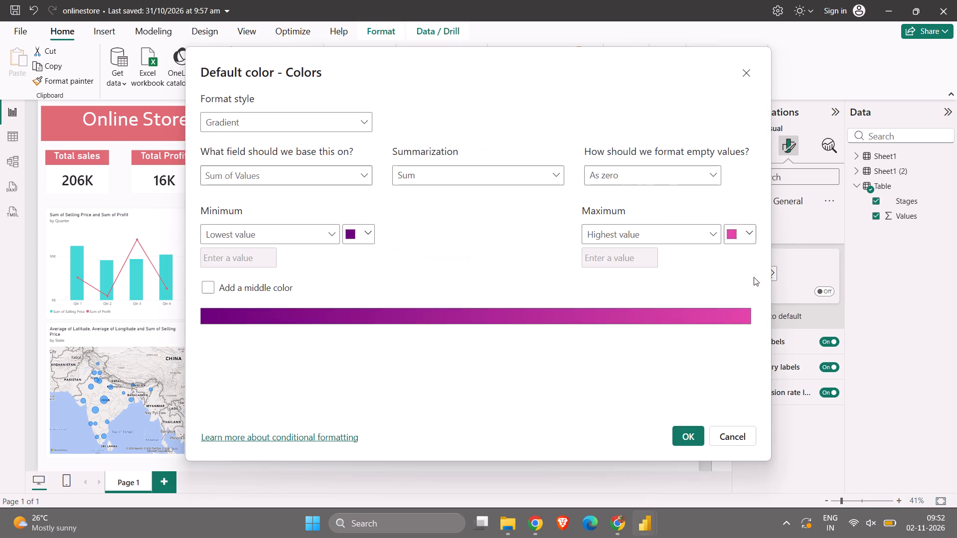
left_click(370, 232)
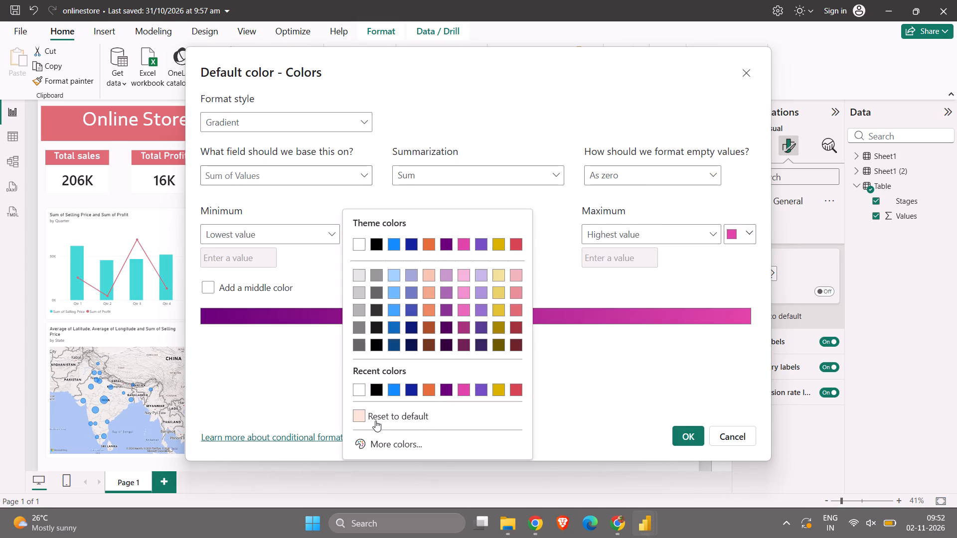
left_click(397, 440)
left_click(442, 384)
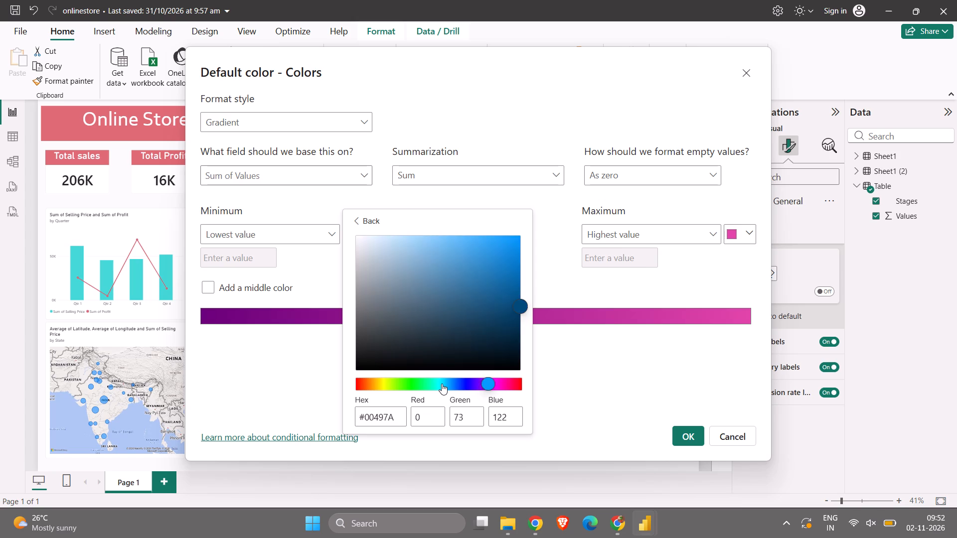
left_click(439, 245)
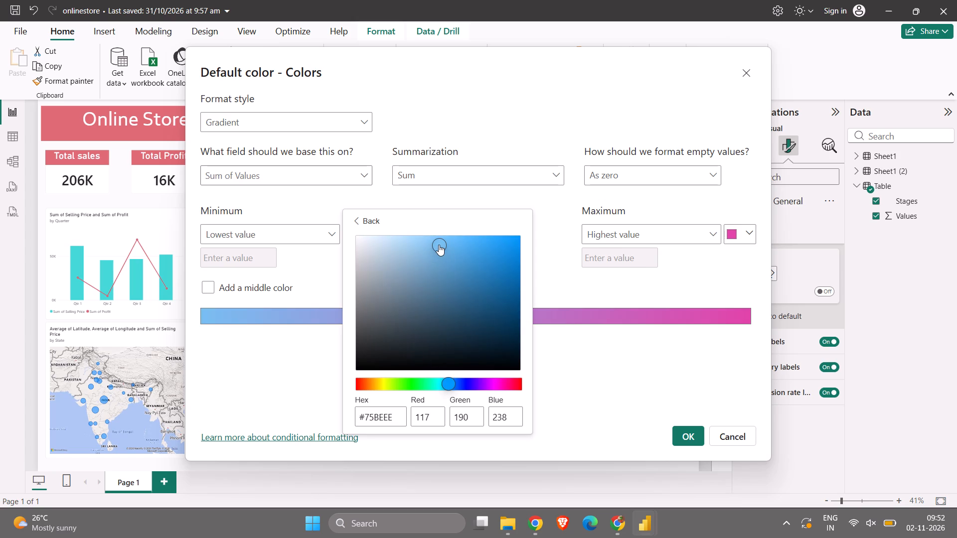
left_click(435, 379)
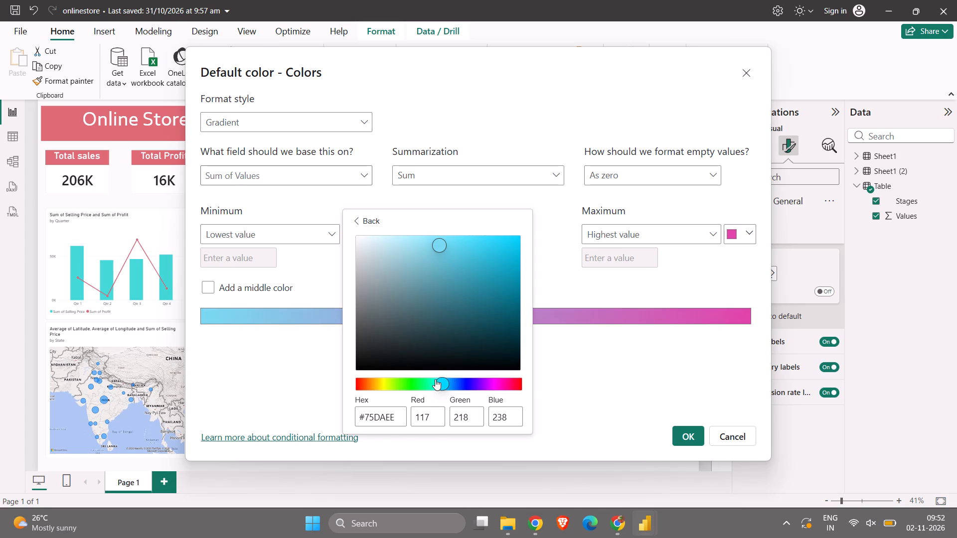
left_click(451, 236)
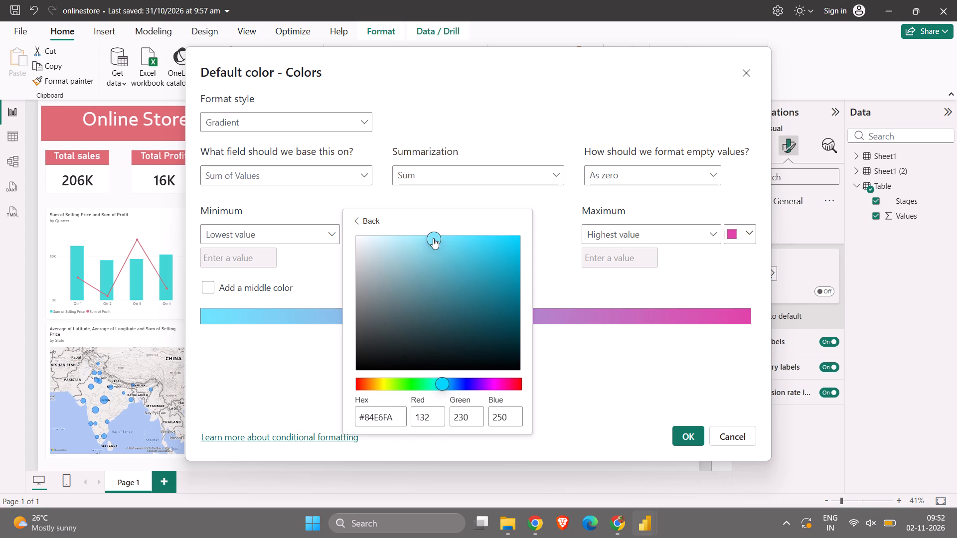
left_click(433, 238)
double_click(420, 238)
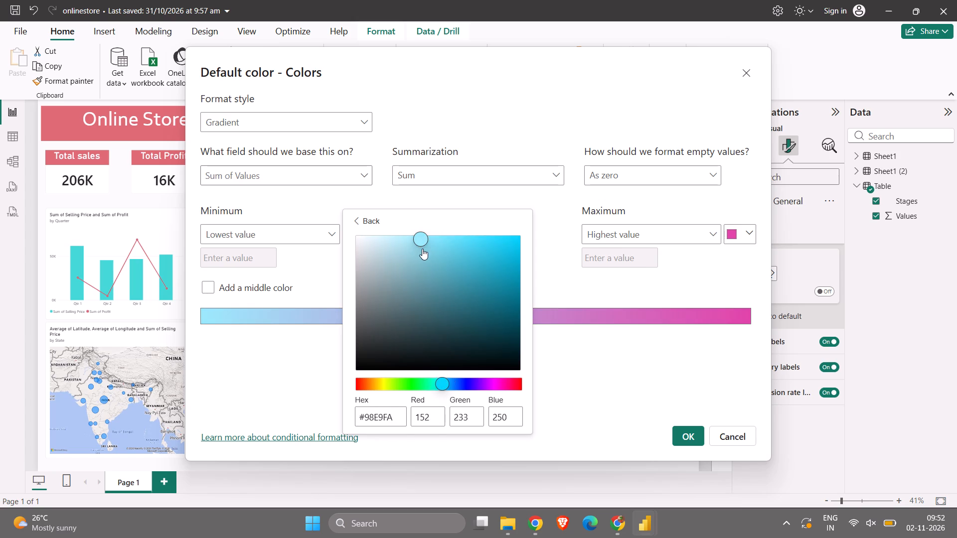
left_click(423, 252)
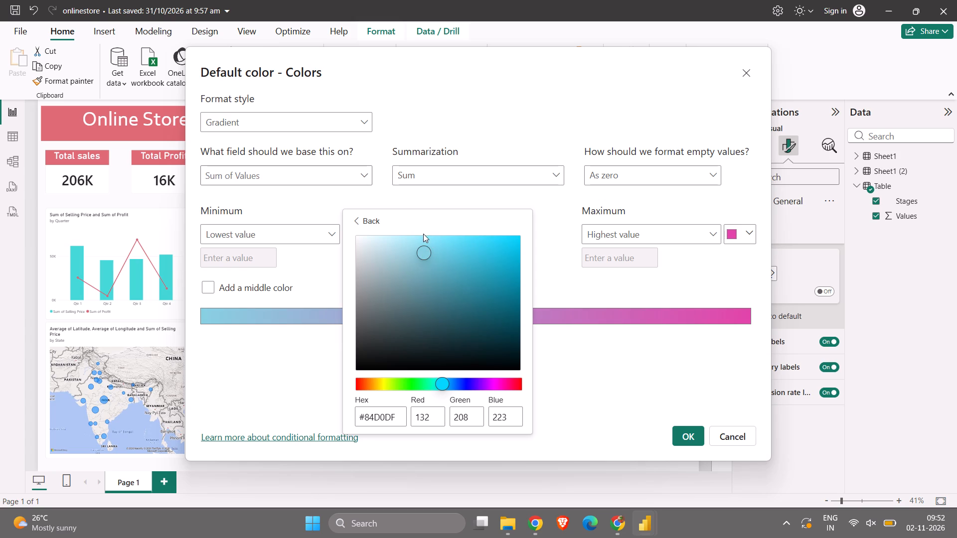
left_click(422, 240)
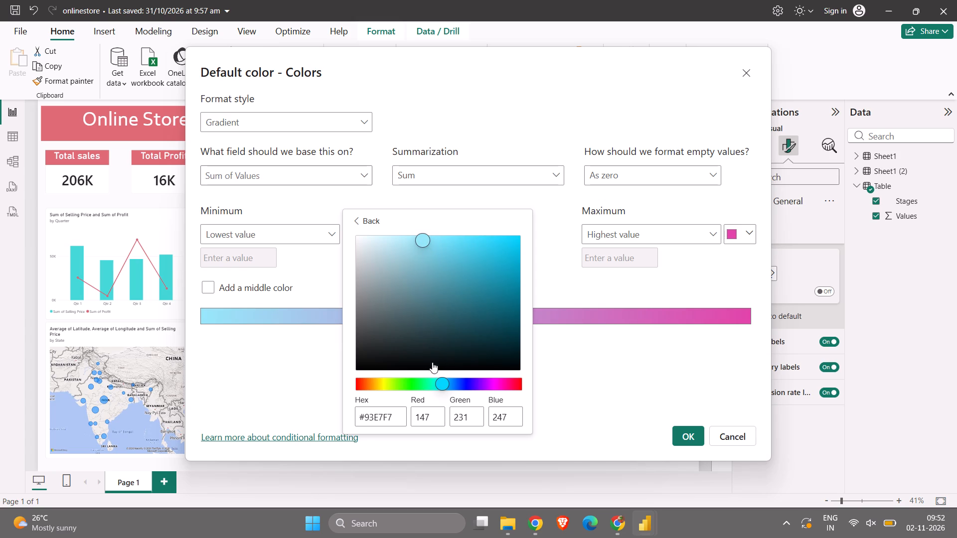
left_click(435, 379)
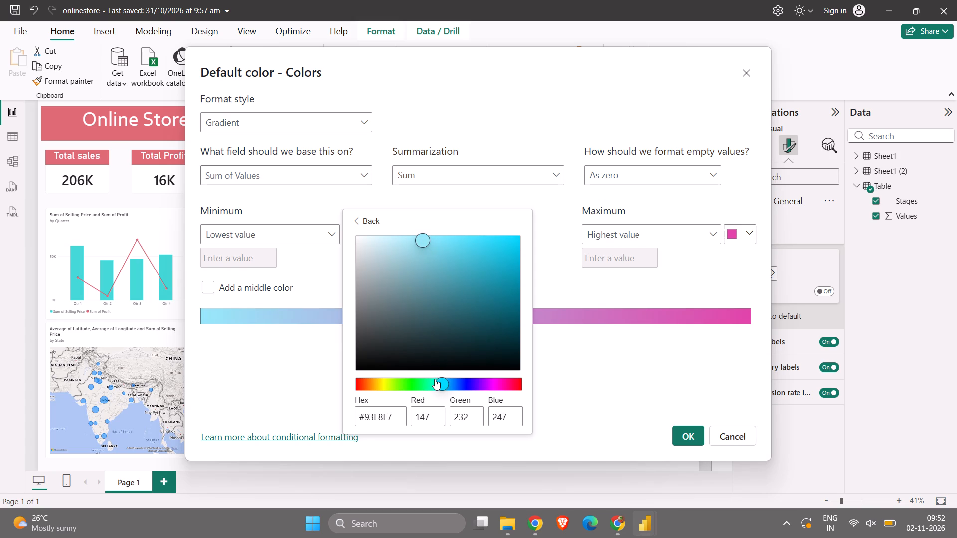
left_click(435, 379)
left_click_drag(445, 386, 428, 383)
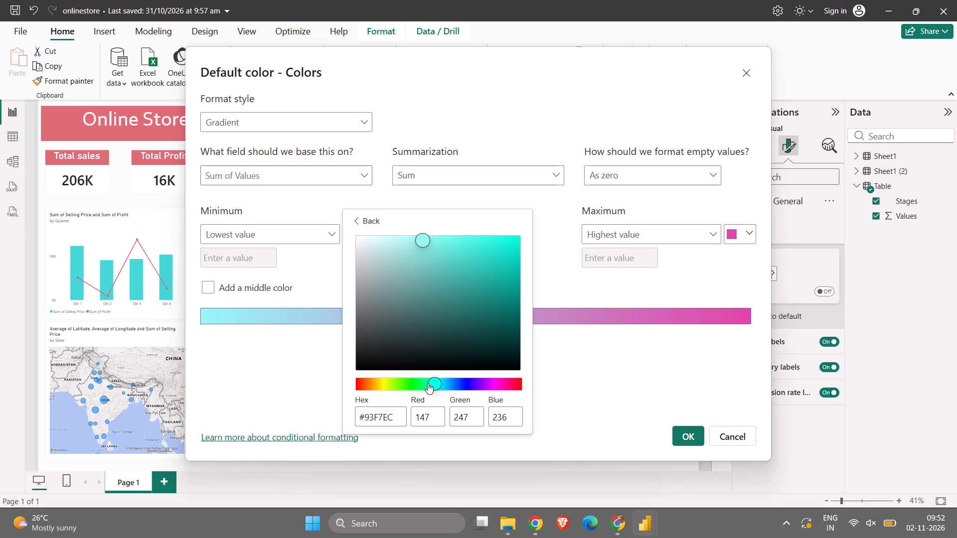
left_click_drag(428, 383, 426, 379)
left_click(433, 241)
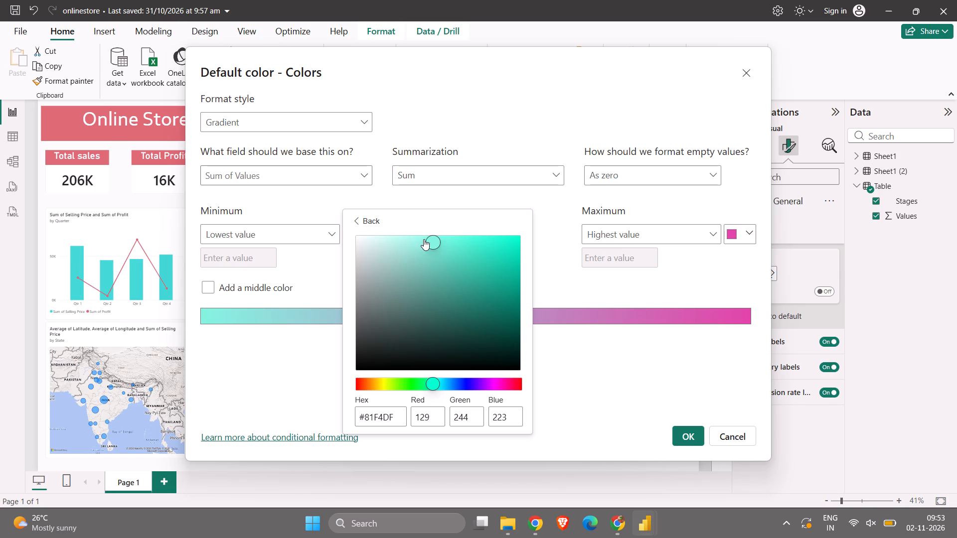
left_click(418, 238)
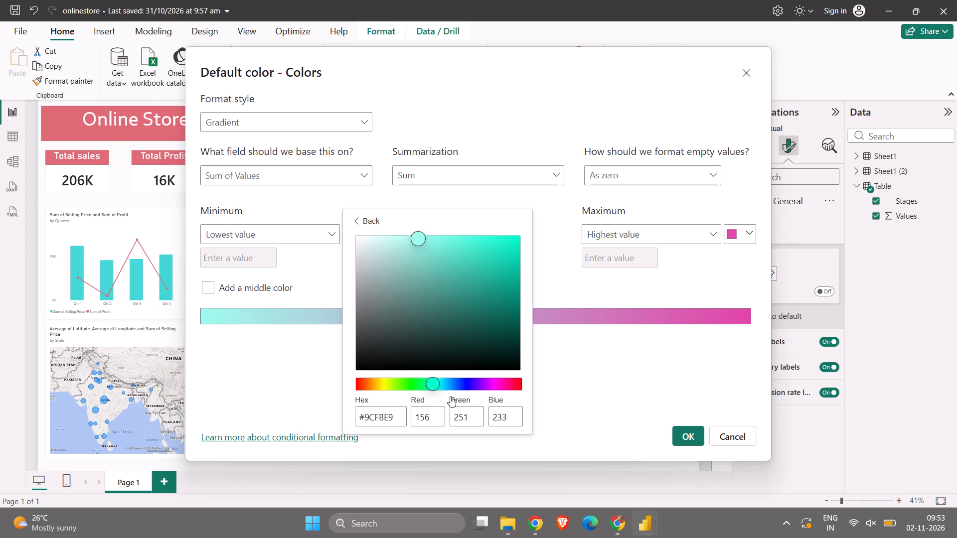
left_click(418, 247)
left_click(417, 235)
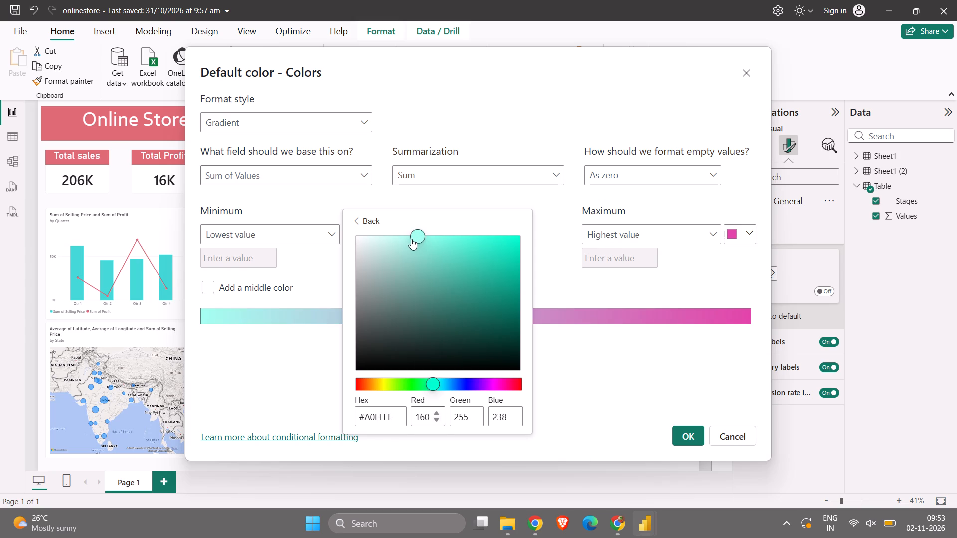
left_click(407, 240)
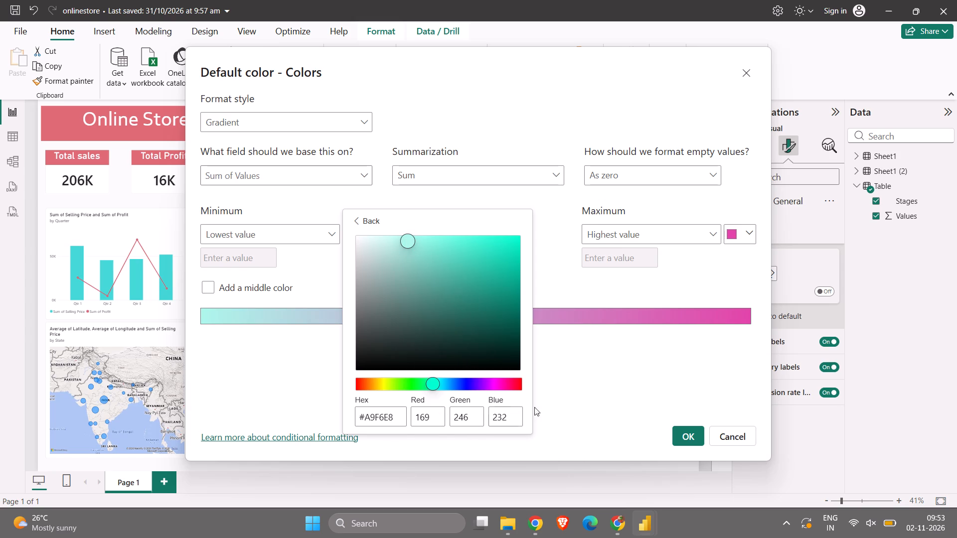
left_click(358, 220)
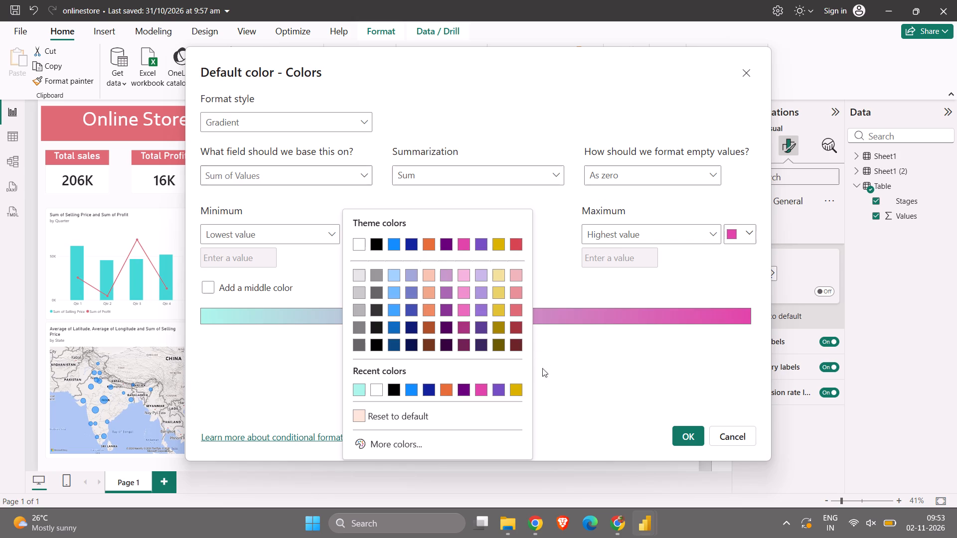
Set the gradient's highest-value color to the rose-red theme tint in the third shade row and apply the gradient to the funnel.
left_click(740, 238)
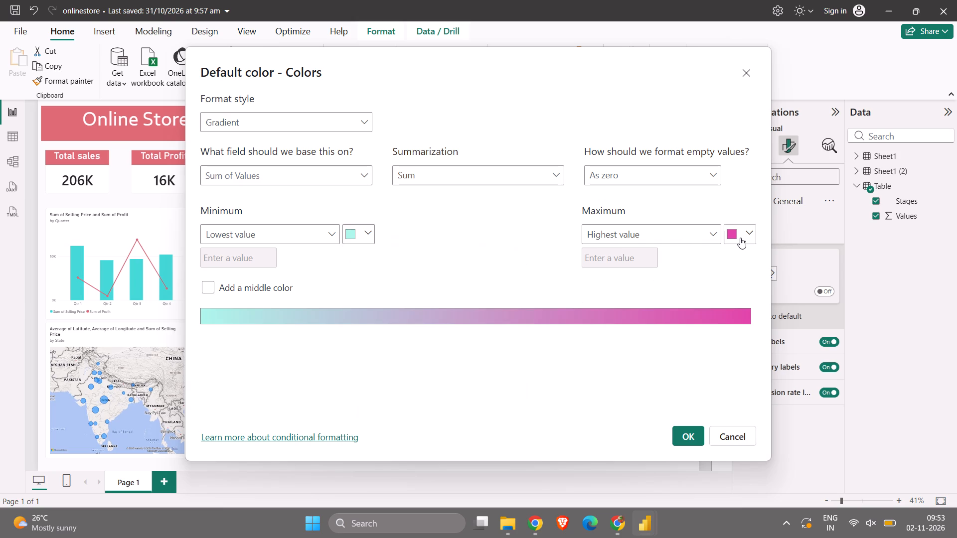
double_click(740, 238)
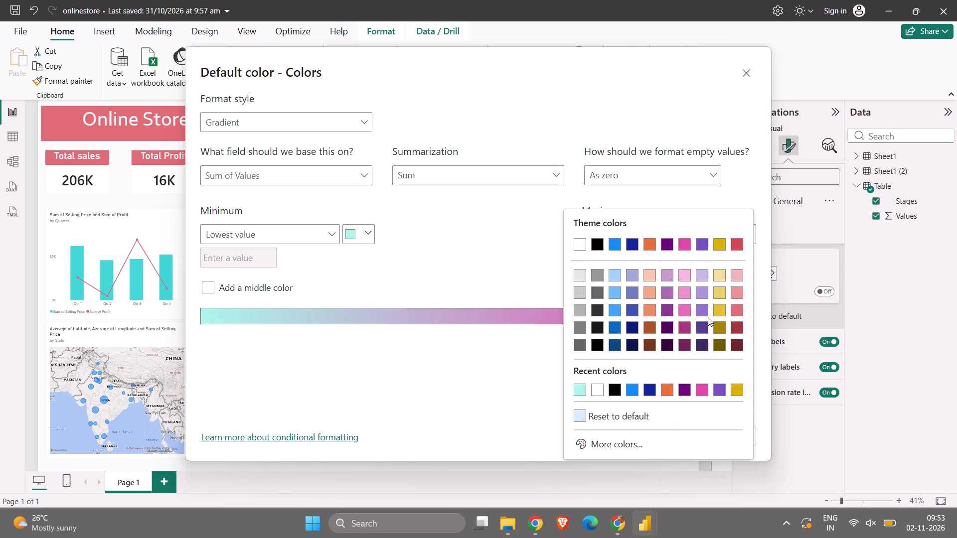
left_click(736, 314)
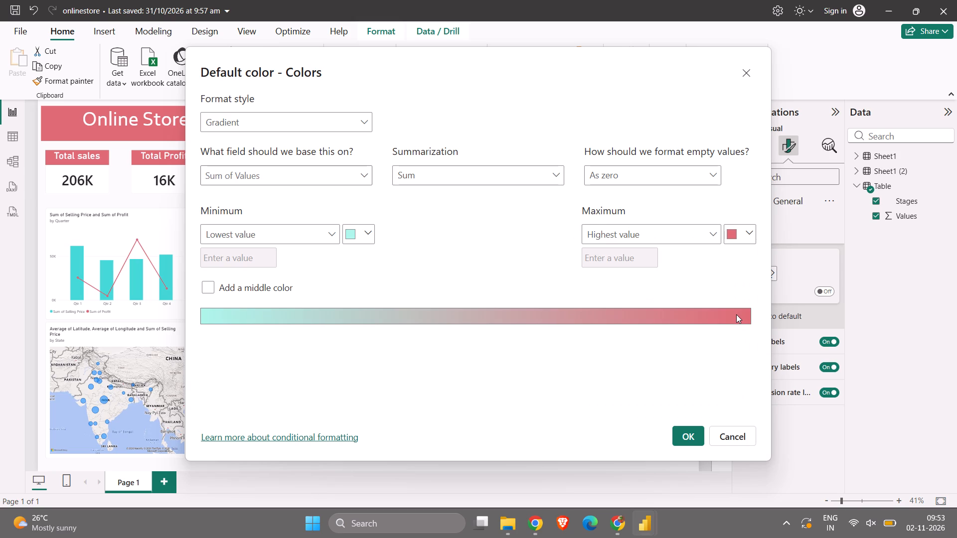
left_click(687, 435)
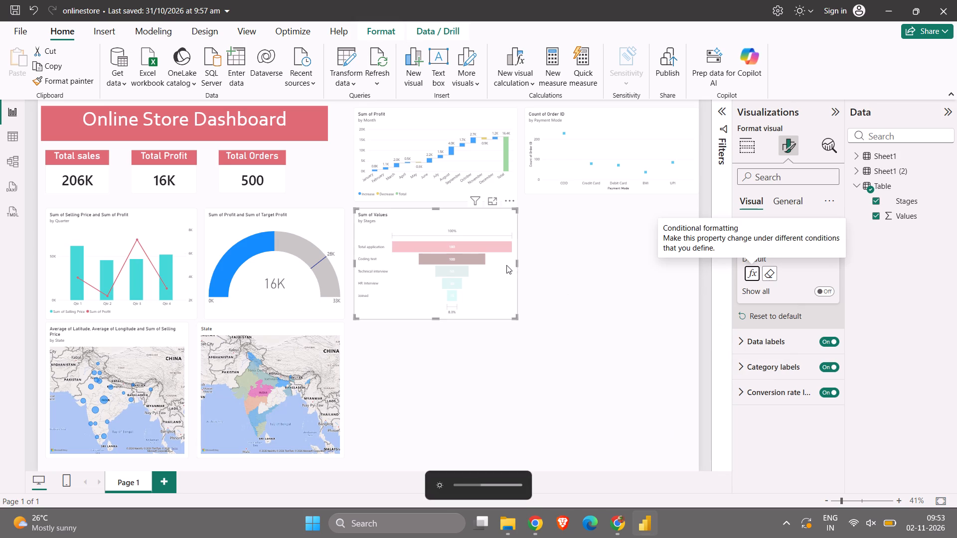
Change the funnel gradient's highest-value color to the lighter red theme tint in the second shade row and apply it.
left_click(500, 265)
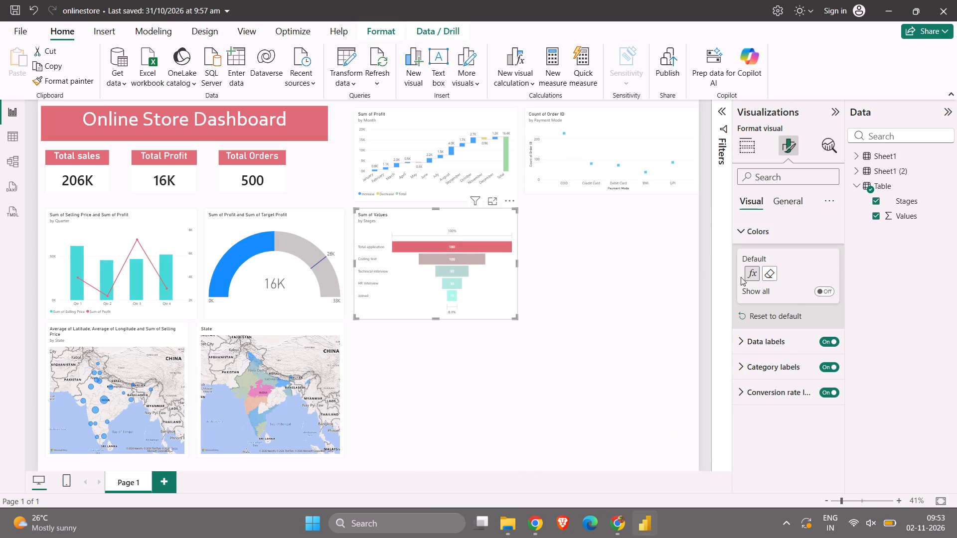
left_click(753, 275)
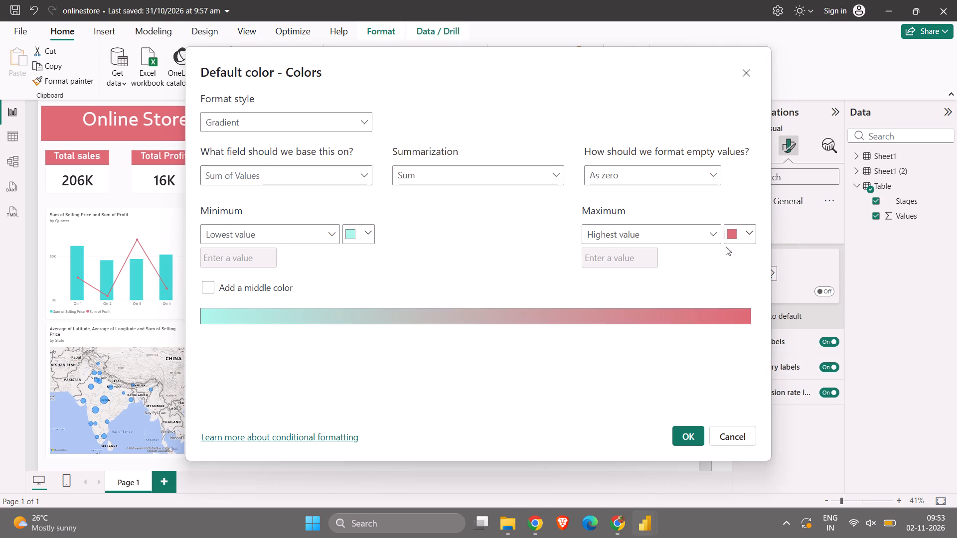
left_click(740, 234)
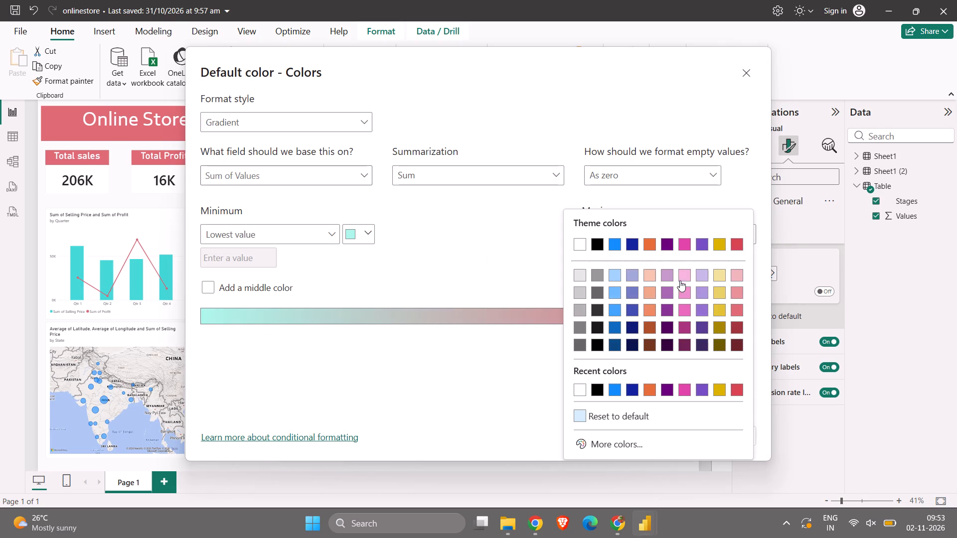
left_click(737, 296)
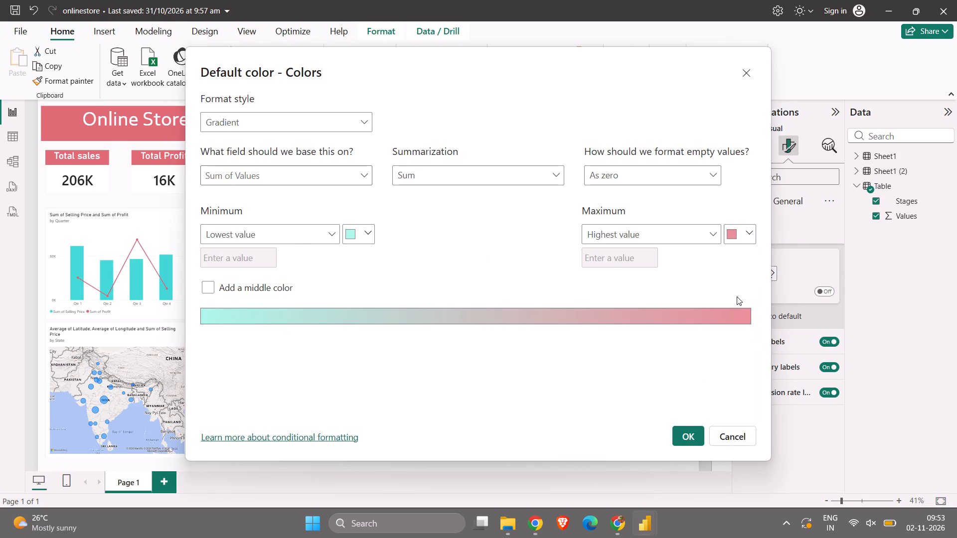
left_click(697, 436)
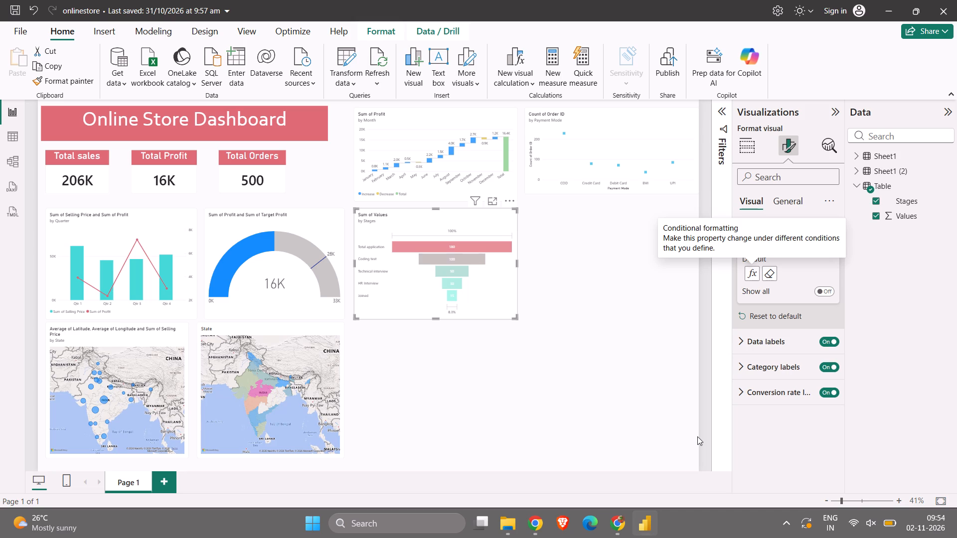
Save the onlinestore report.
left_click(14, 8)
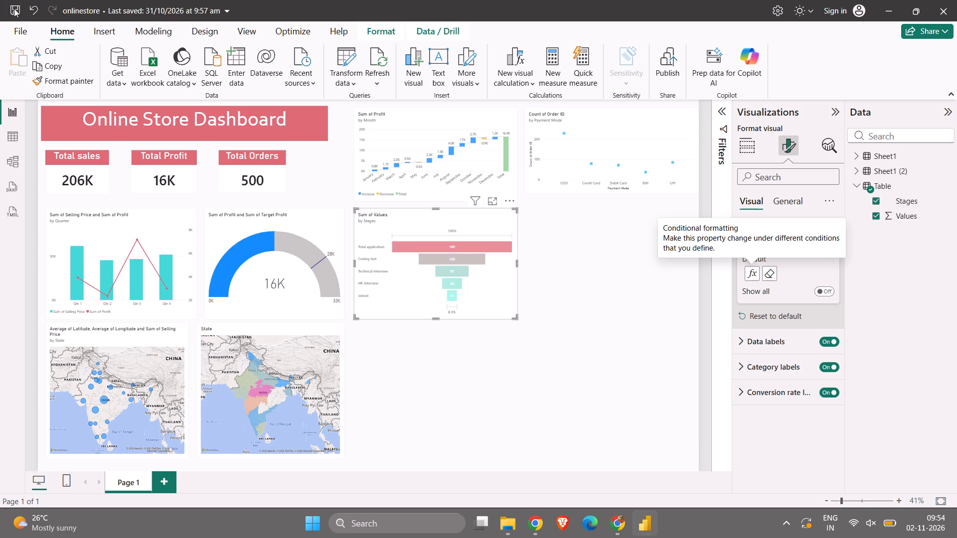
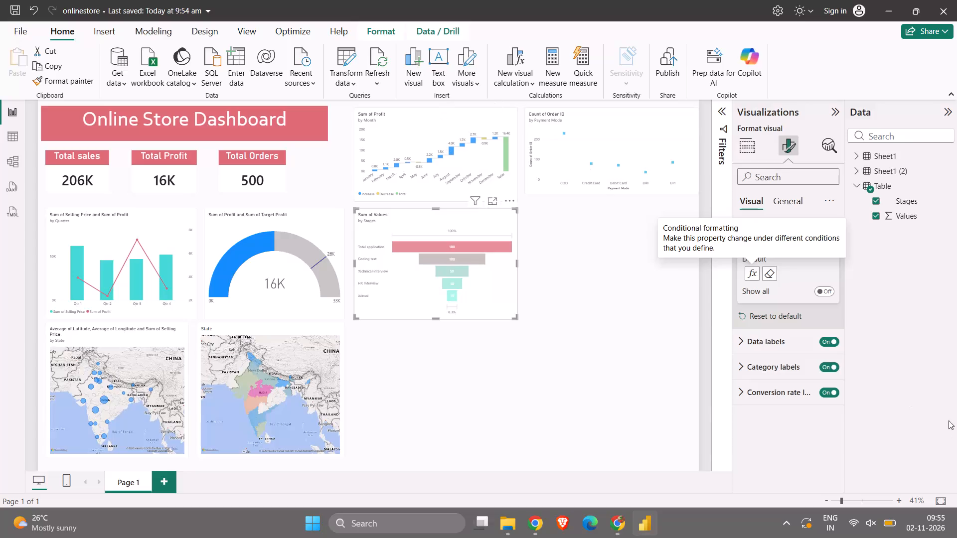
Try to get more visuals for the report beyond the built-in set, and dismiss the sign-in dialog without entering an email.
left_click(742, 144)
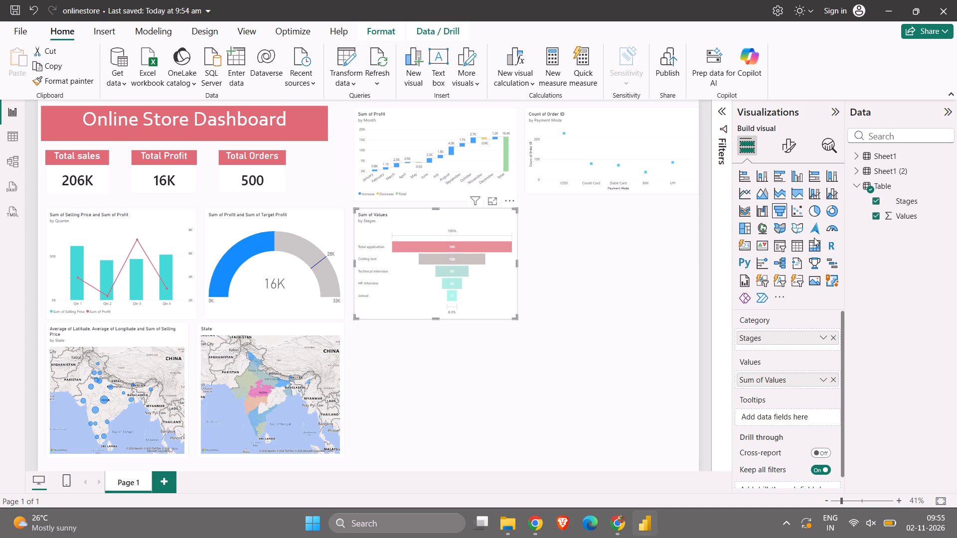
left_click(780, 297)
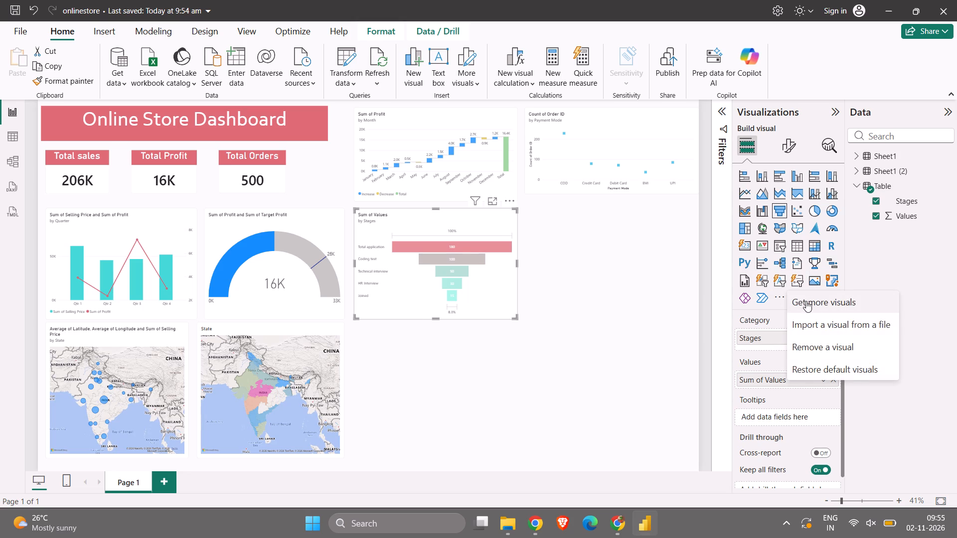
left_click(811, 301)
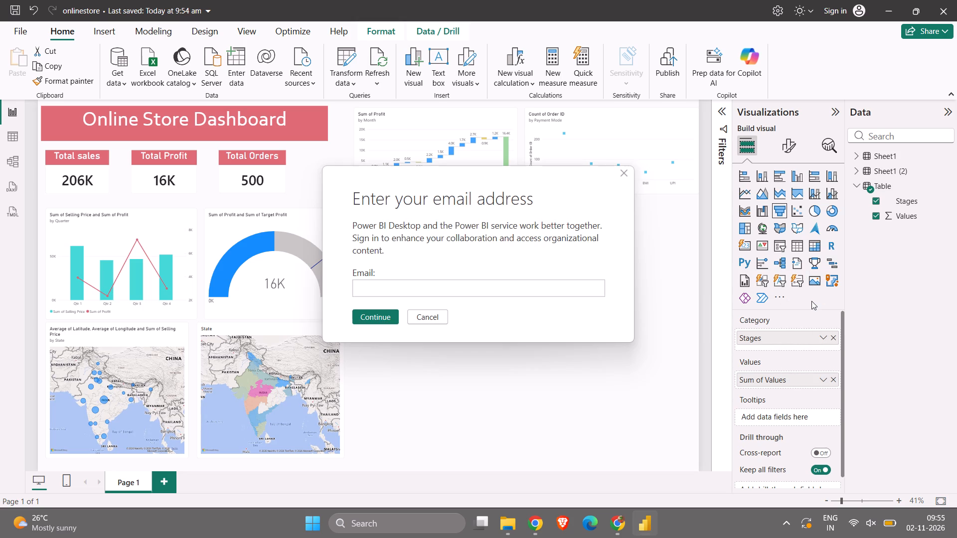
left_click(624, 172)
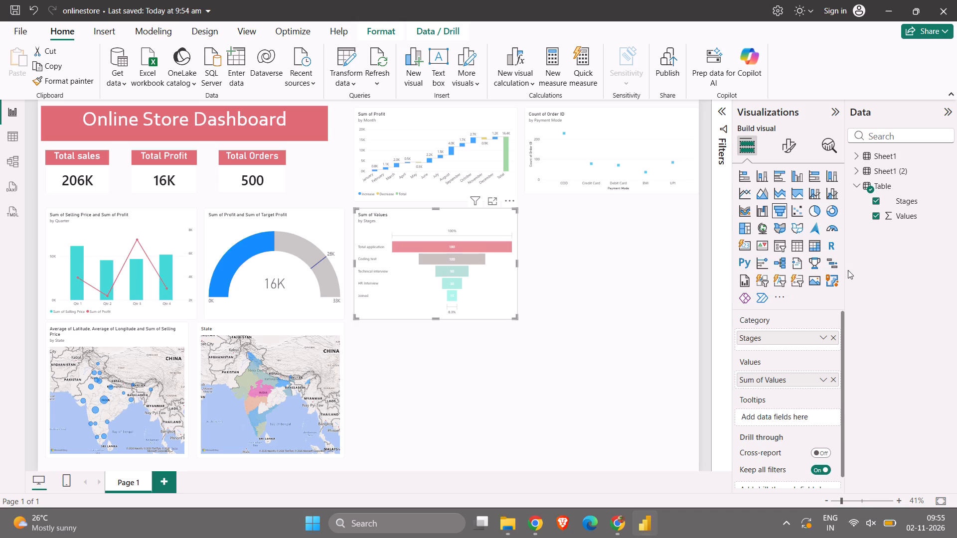
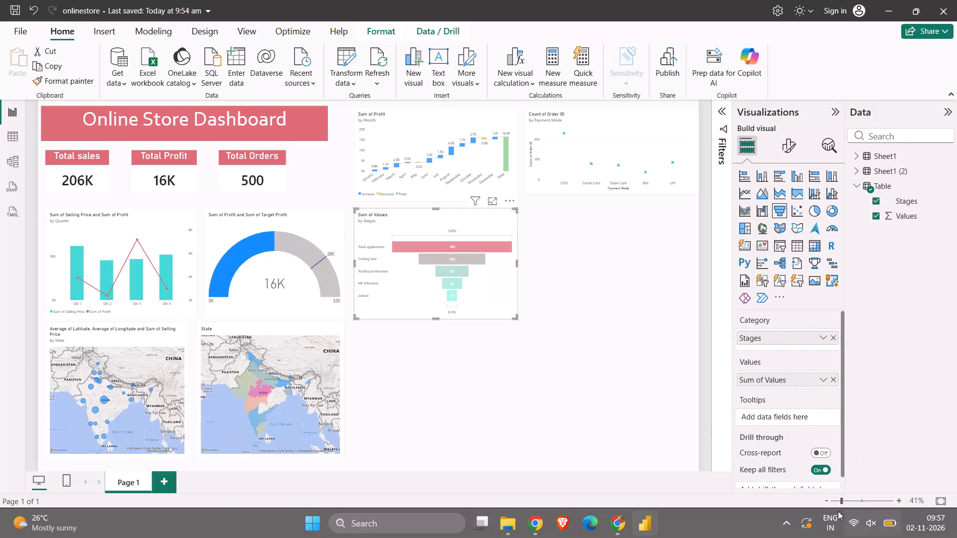
Add a treemap beside the funnel chart, with Sheet1's State as the category and Selling Price as the values.
left_click(560, 339)
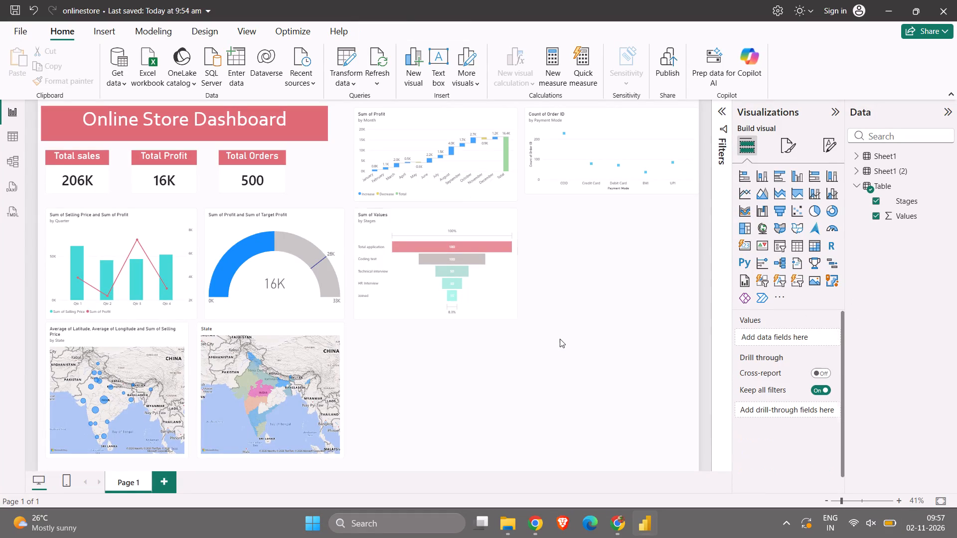
left_click(605, 282)
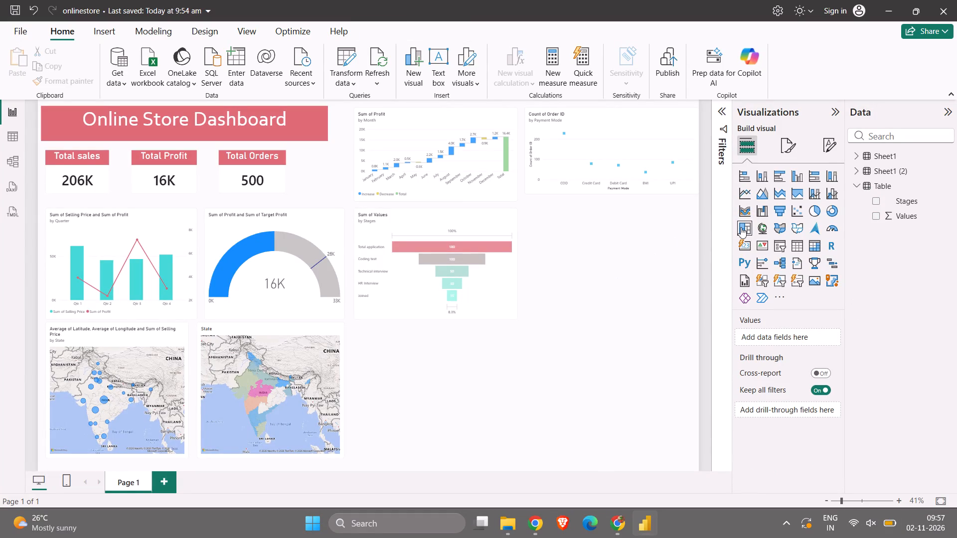
left_click(741, 227)
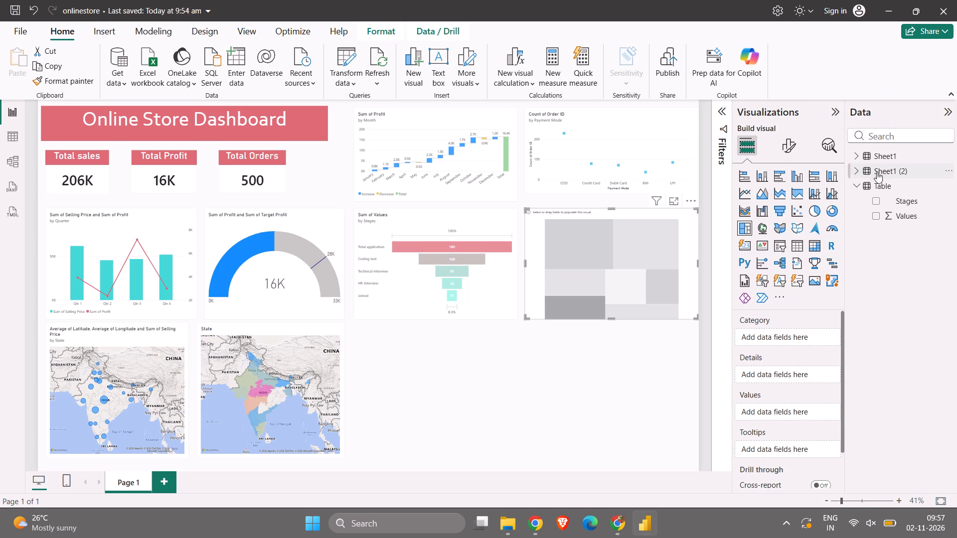
left_click(860, 187)
left_click(857, 155)
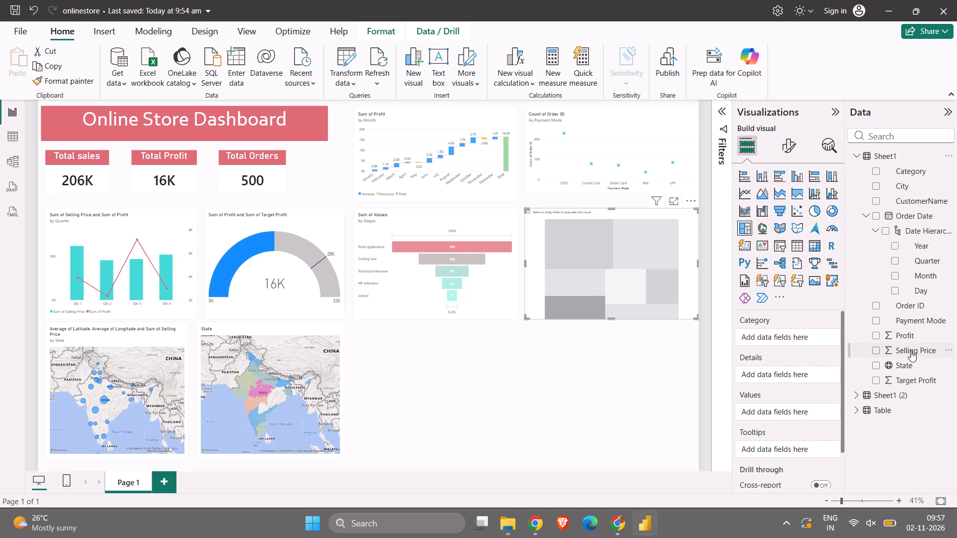
left_click_drag(905, 362, 808, 338)
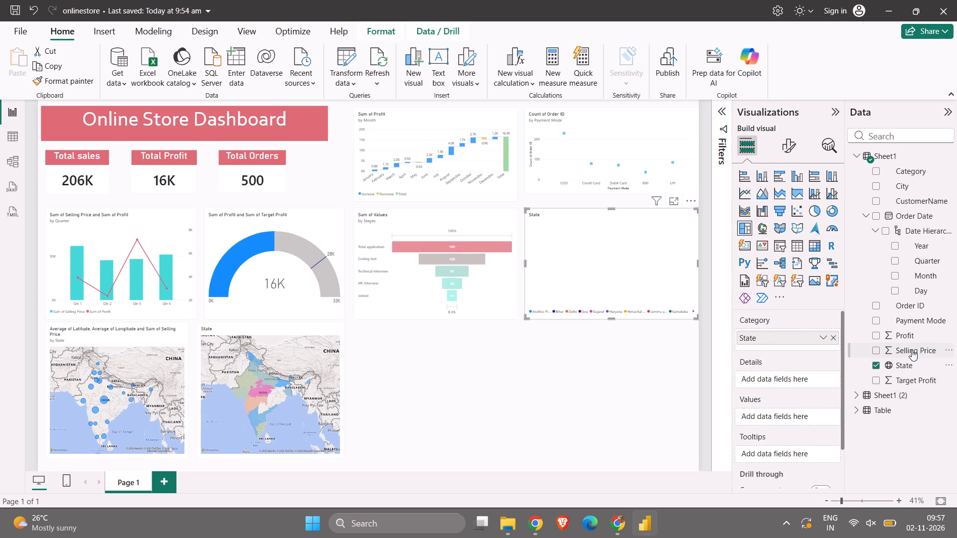
left_click_drag(912, 350, 799, 417)
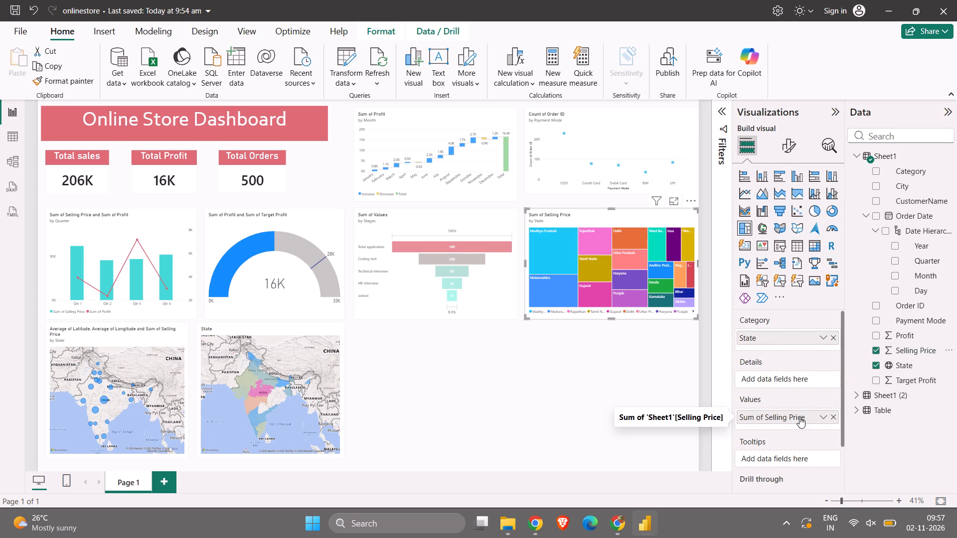
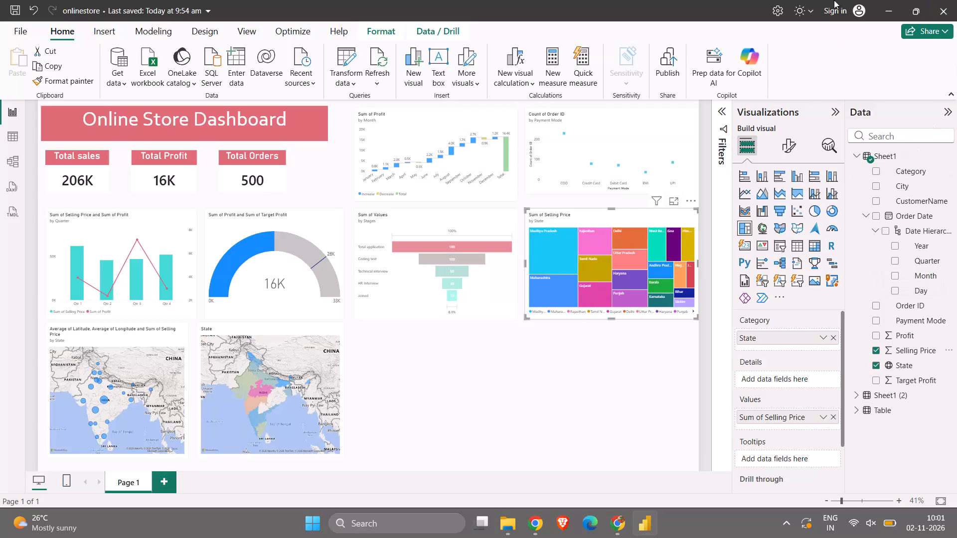
Turn on data labels for the Selling Price by State treemap, leaving its legend switched on.
left_click(798, 137)
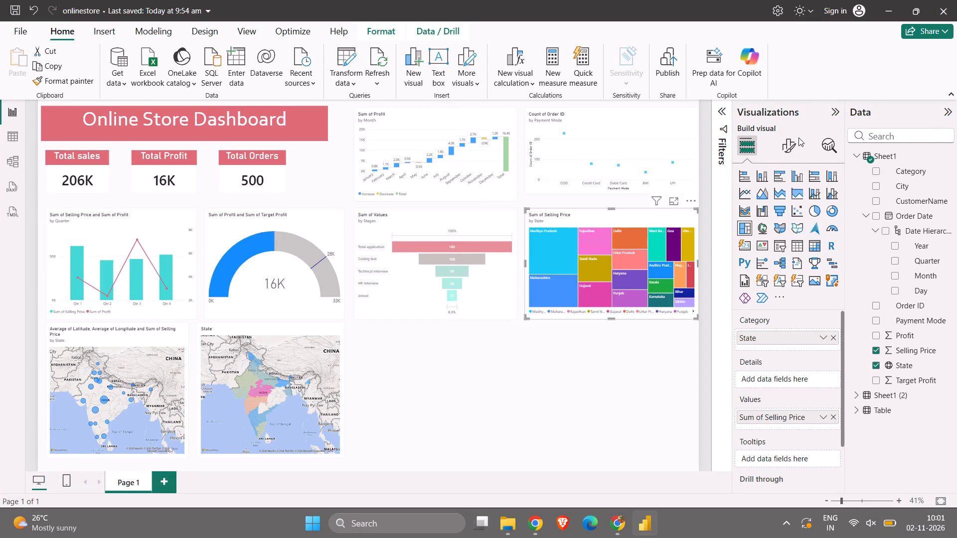
left_click(791, 140)
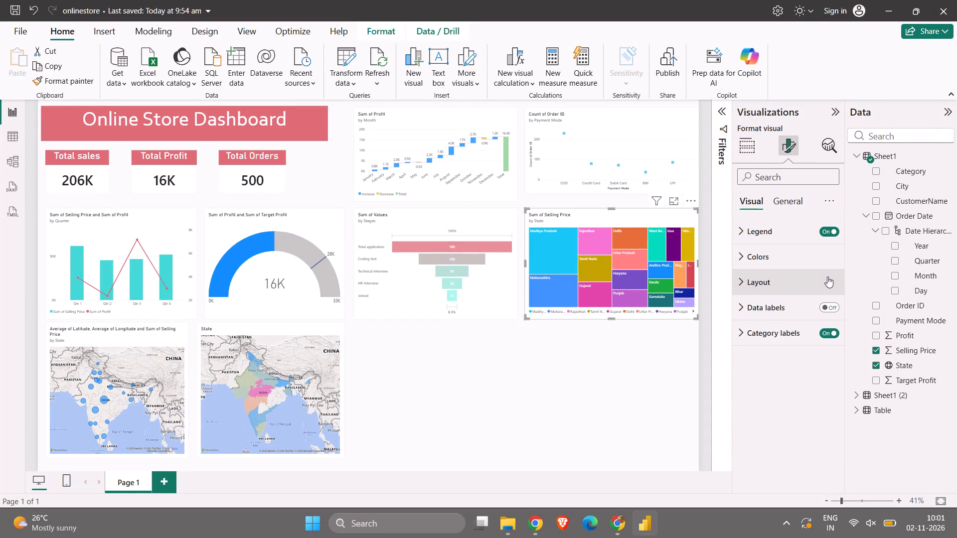
left_click(838, 231)
left_click(838, 231)
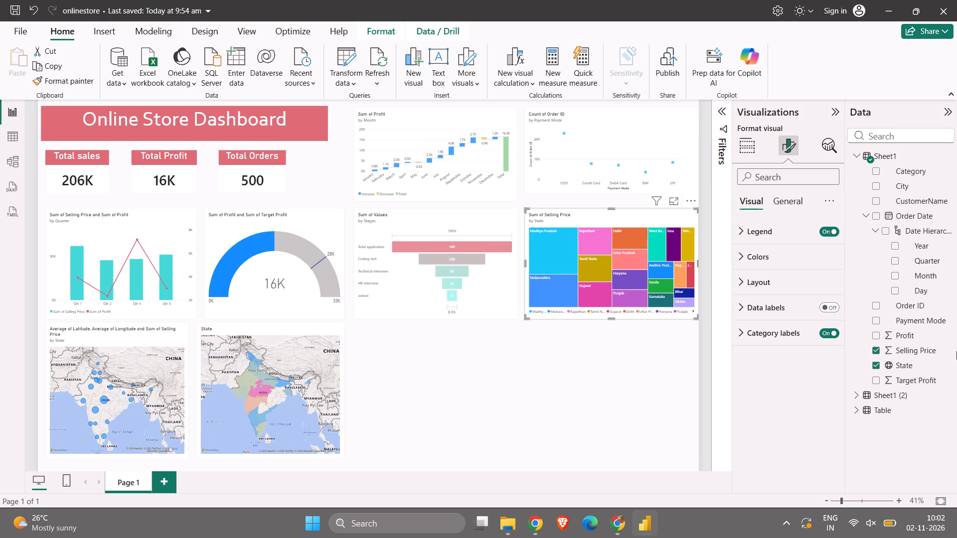
left_click(825, 308)
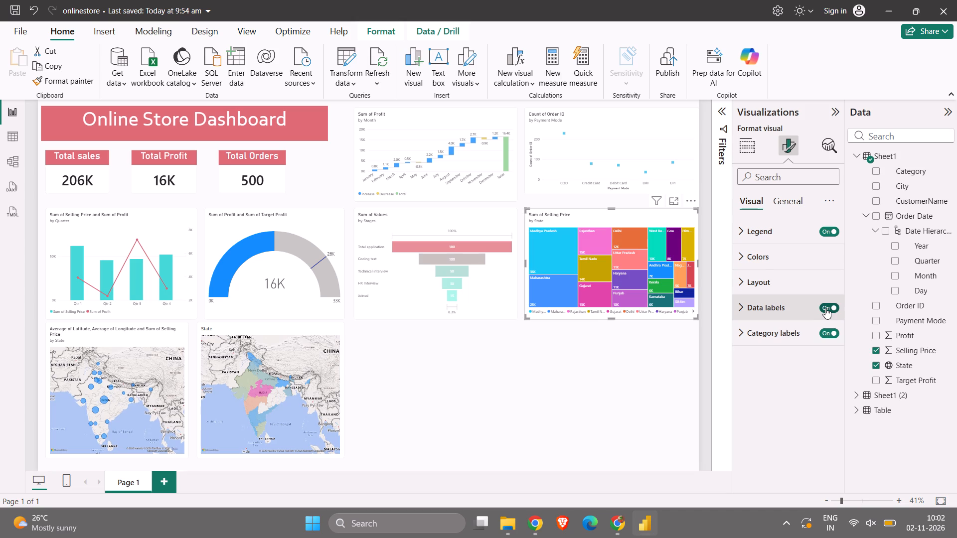
left_click(825, 308)
left_click(825, 308)
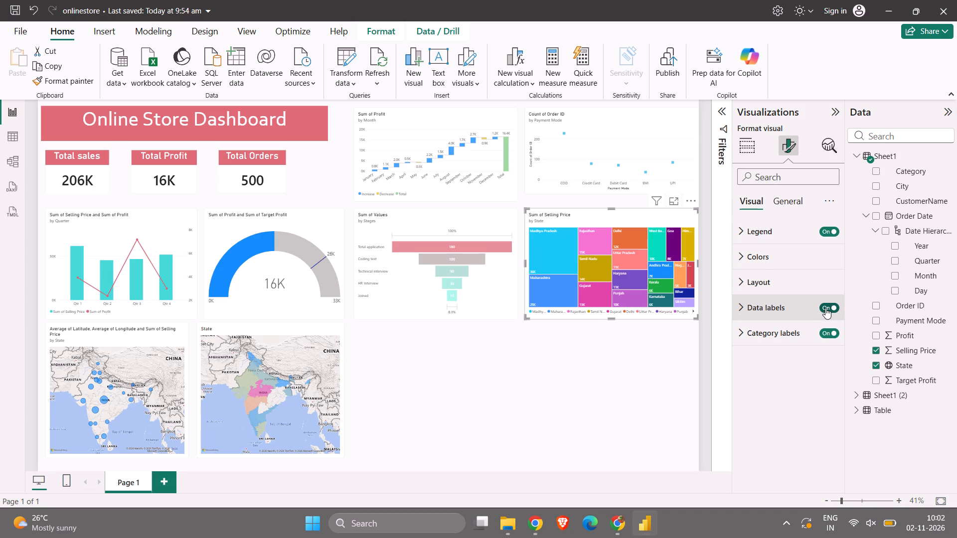